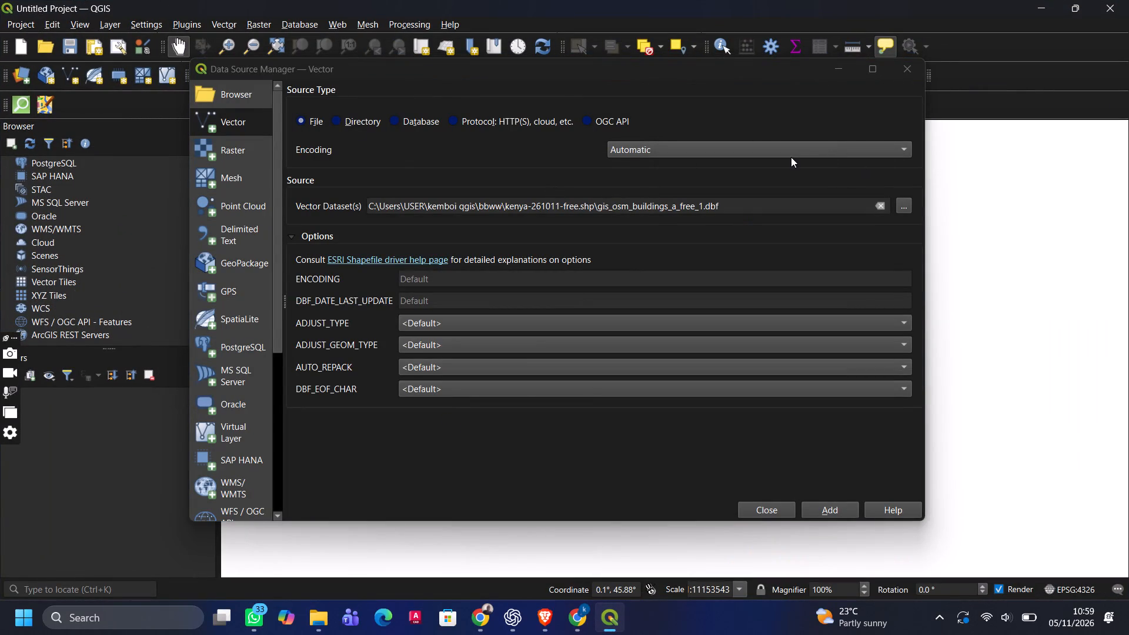
Look through the kenya-261011-free.shp, bbww and projects ,done folders for a vector dataset to load.
click(906, 204)
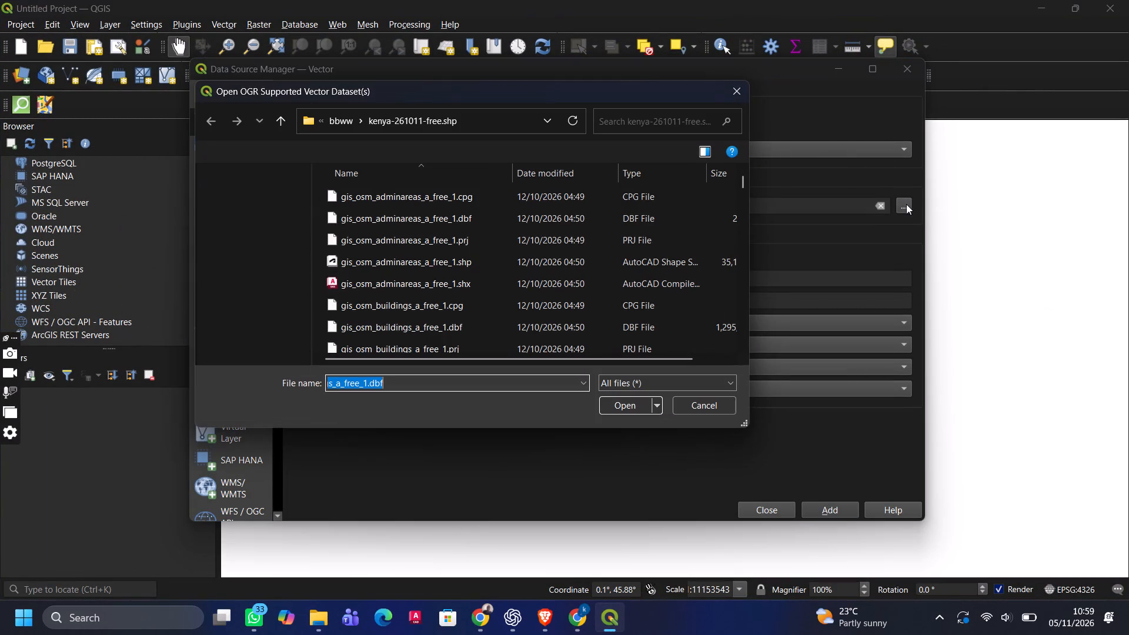
scroll(430, 225, down, 2)
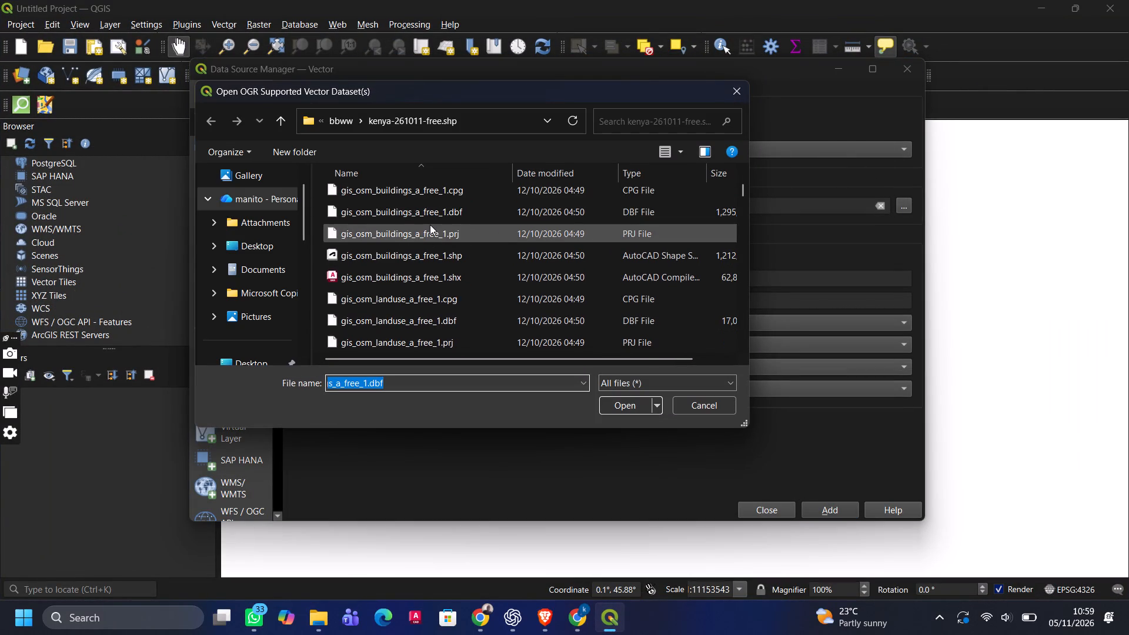
scroll(430, 225, down, 1)
scroll(422, 176, down, 2)
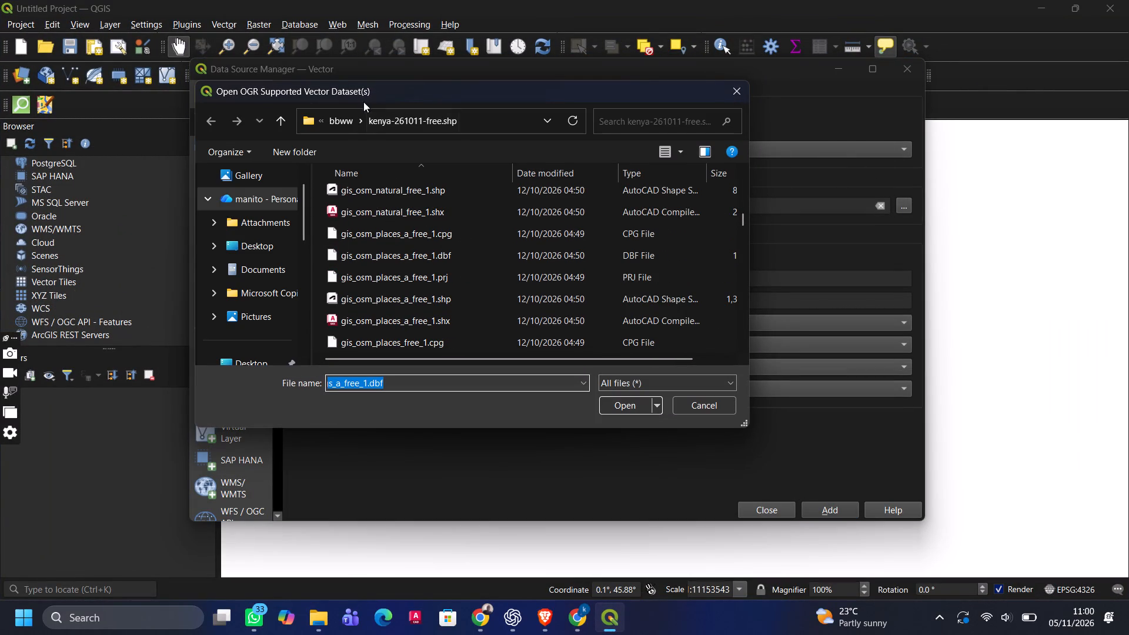
scroll(267, 250, down, 1)
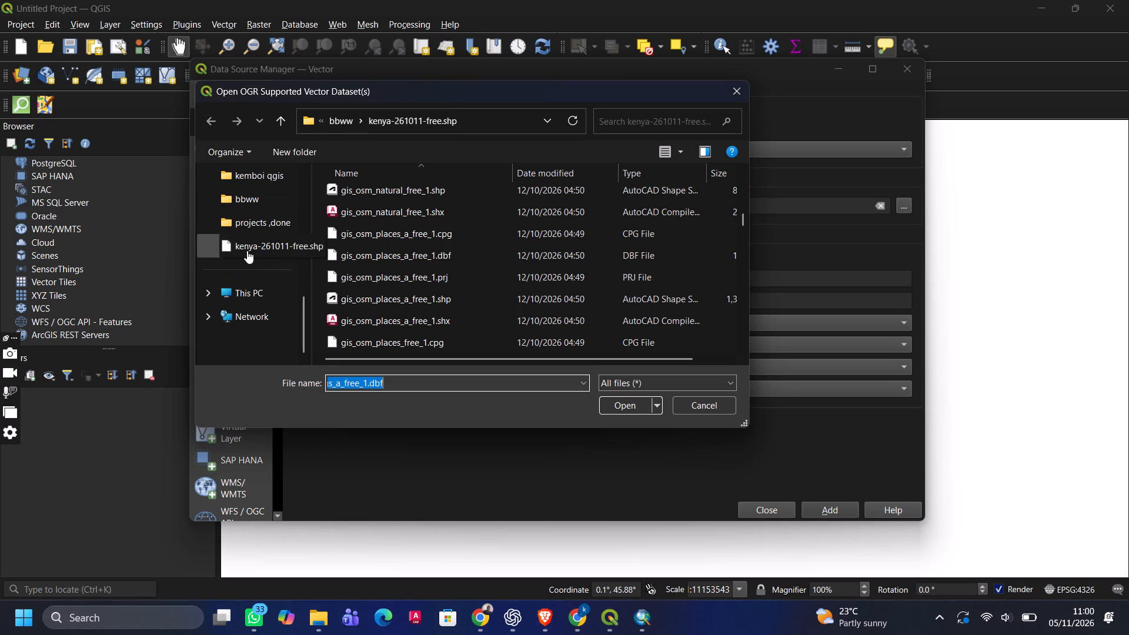
click(258, 204)
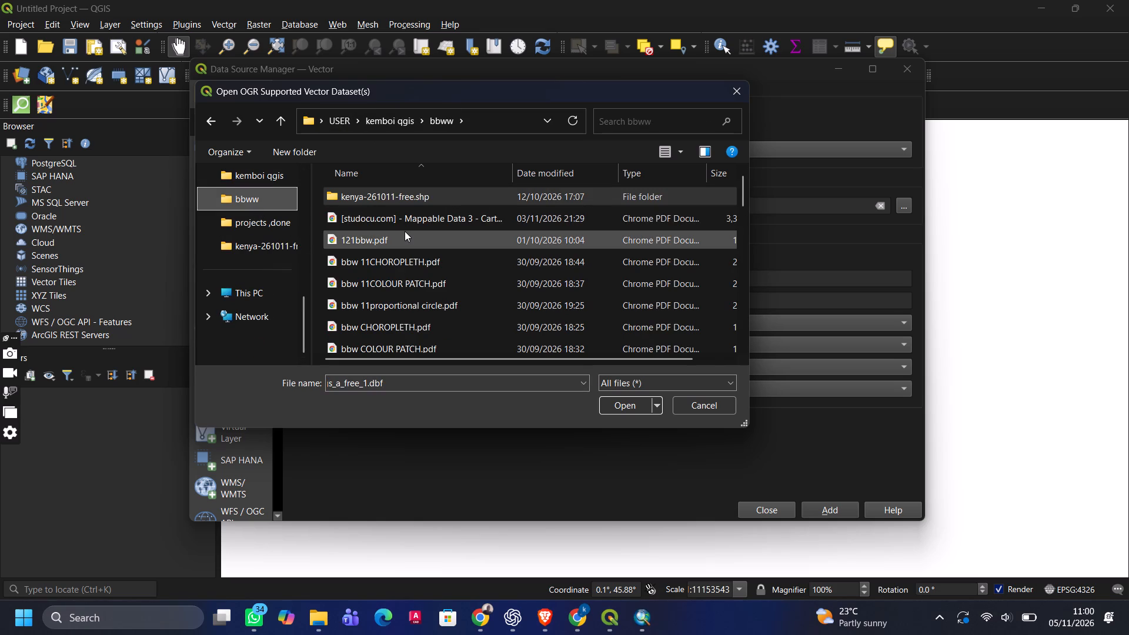
scroll(405, 231, down, 3)
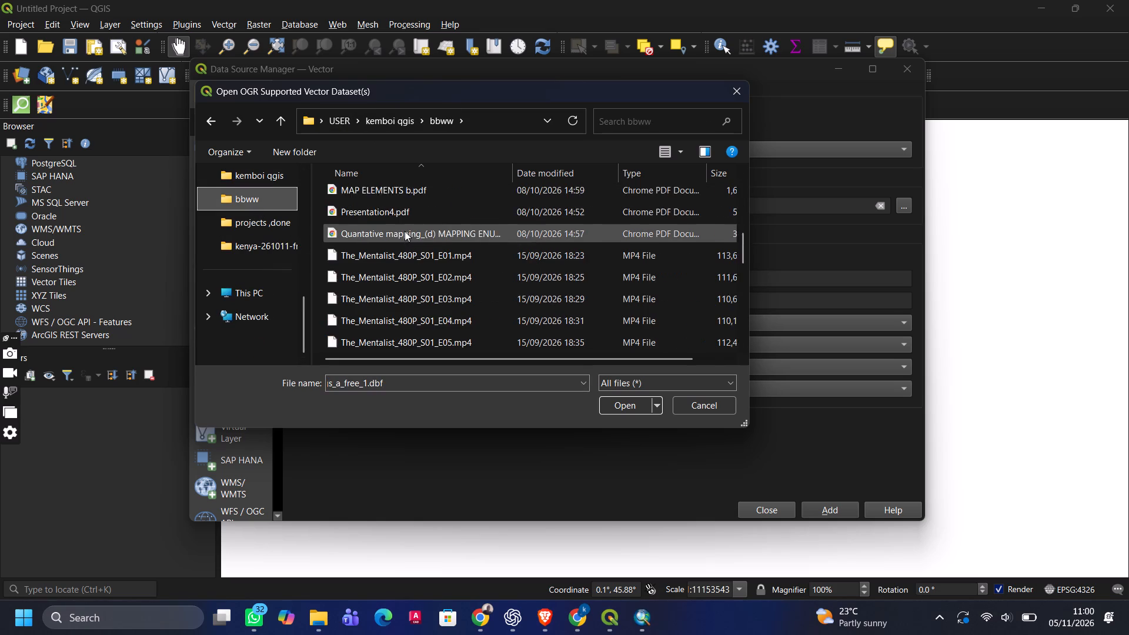
scroll(405, 231, down, 7)
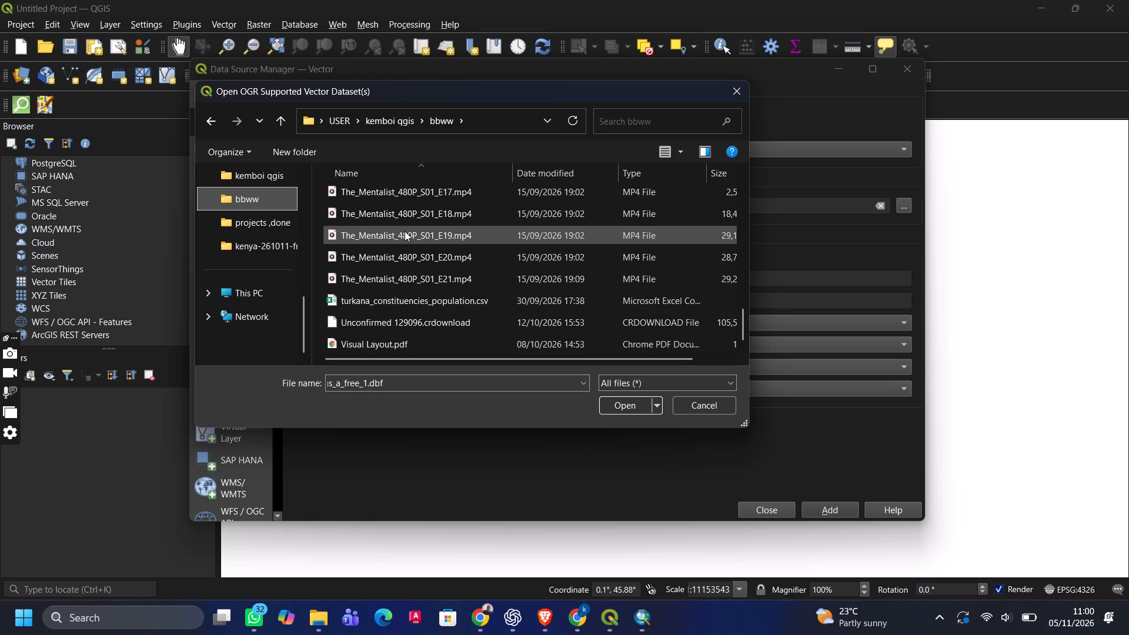
scroll(405, 231, down, 1)
scroll(405, 231, up, 2)
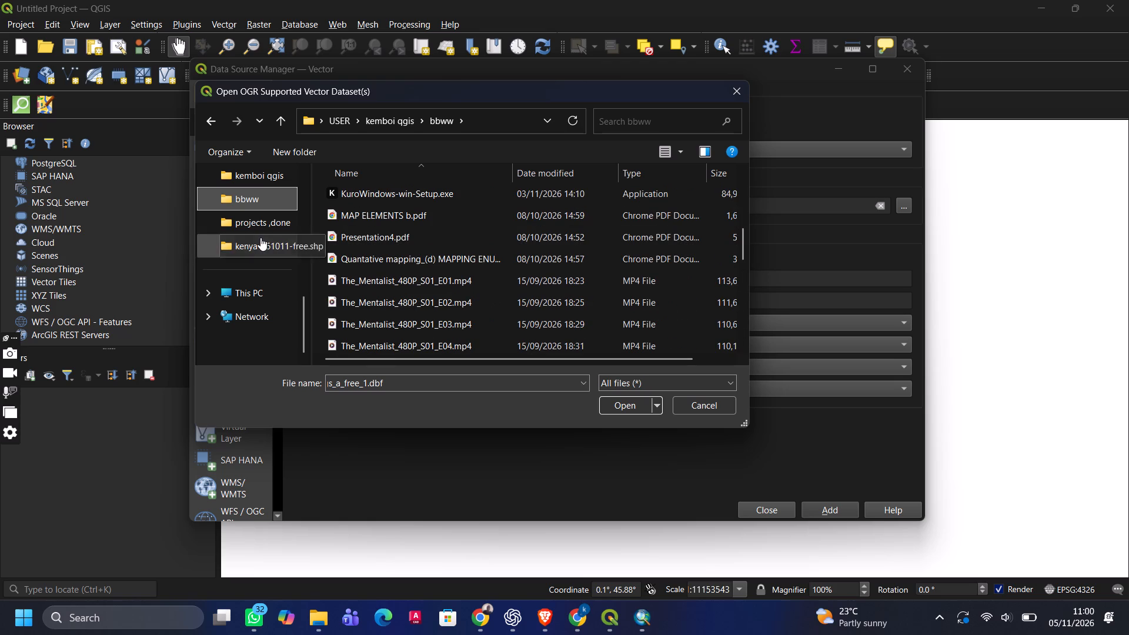
click(264, 226)
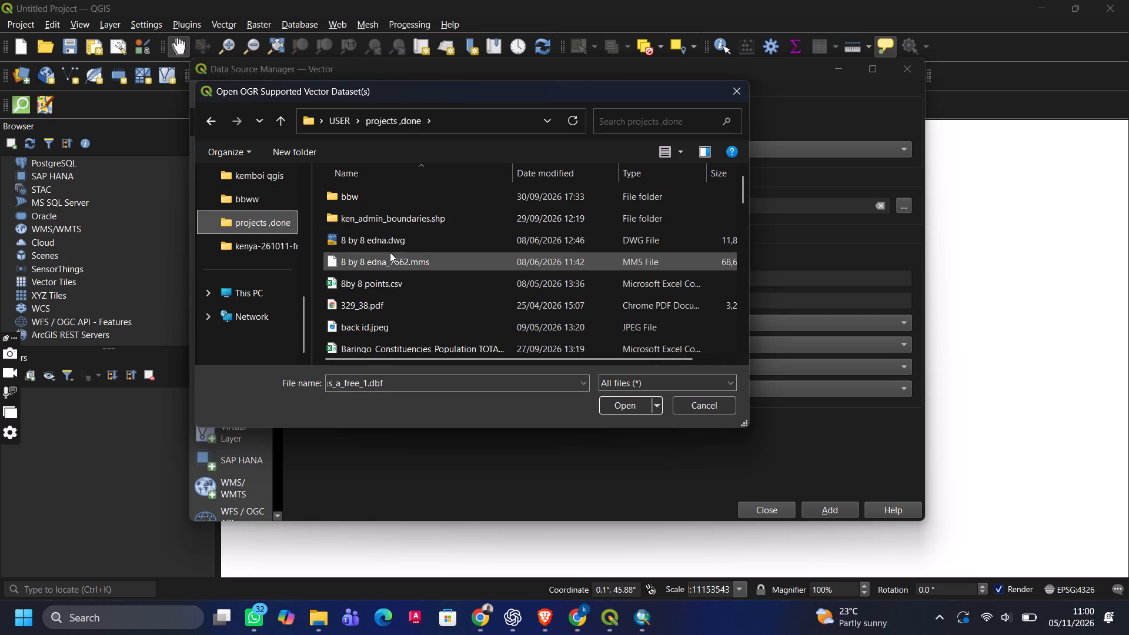
scroll(390, 252, down, 6)
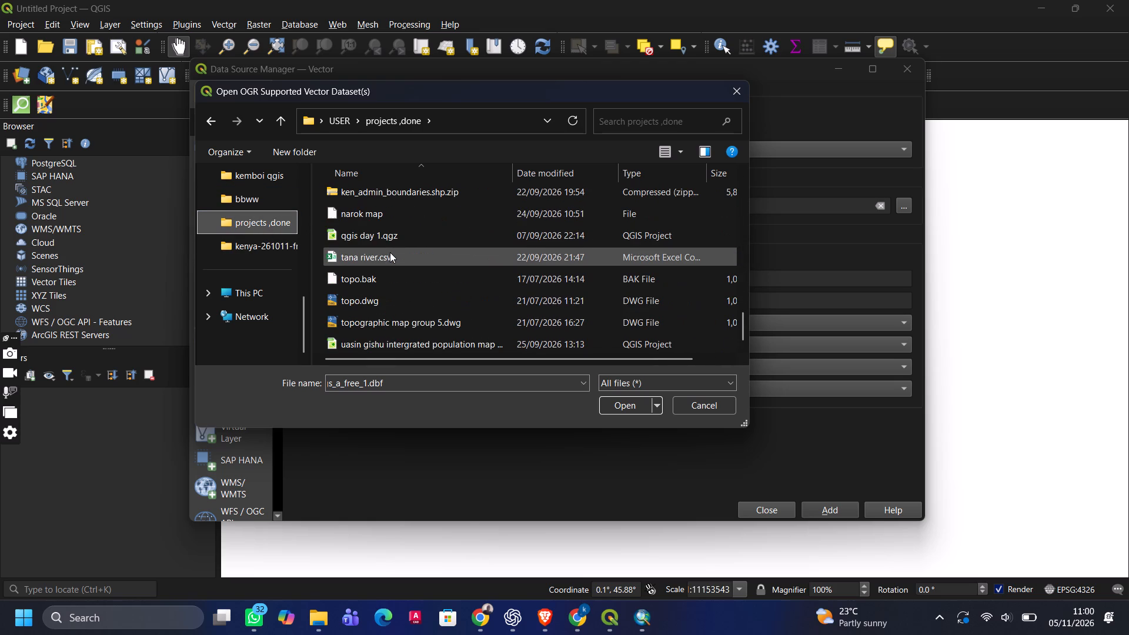
scroll(396, 202, up, 11)
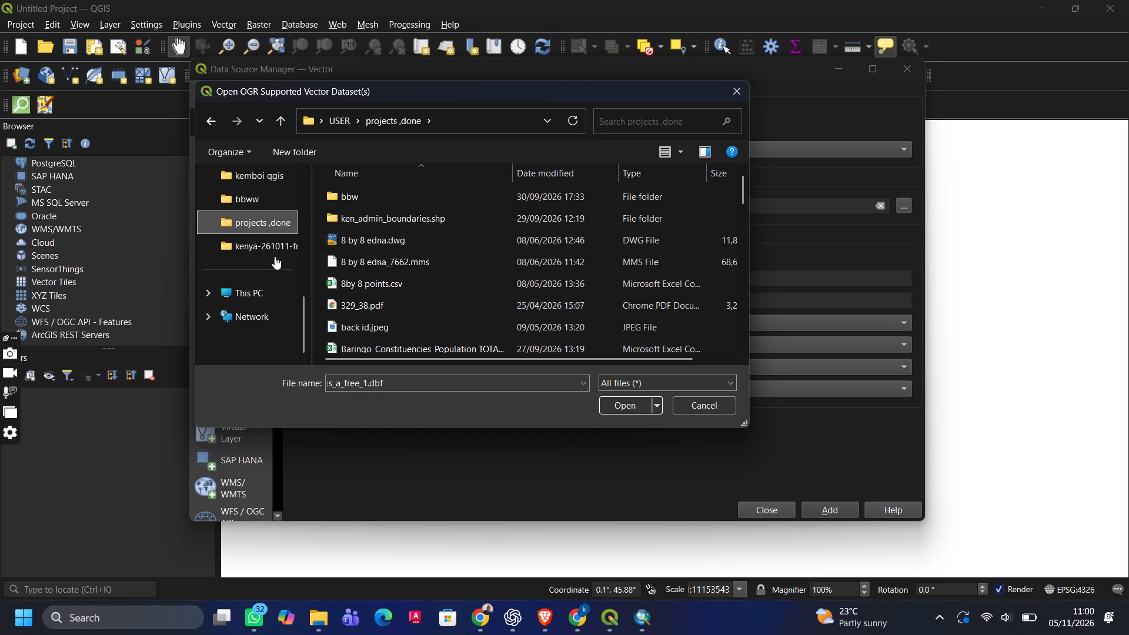
scroll(248, 218, up, 1)
scroll(268, 285, down, 1)
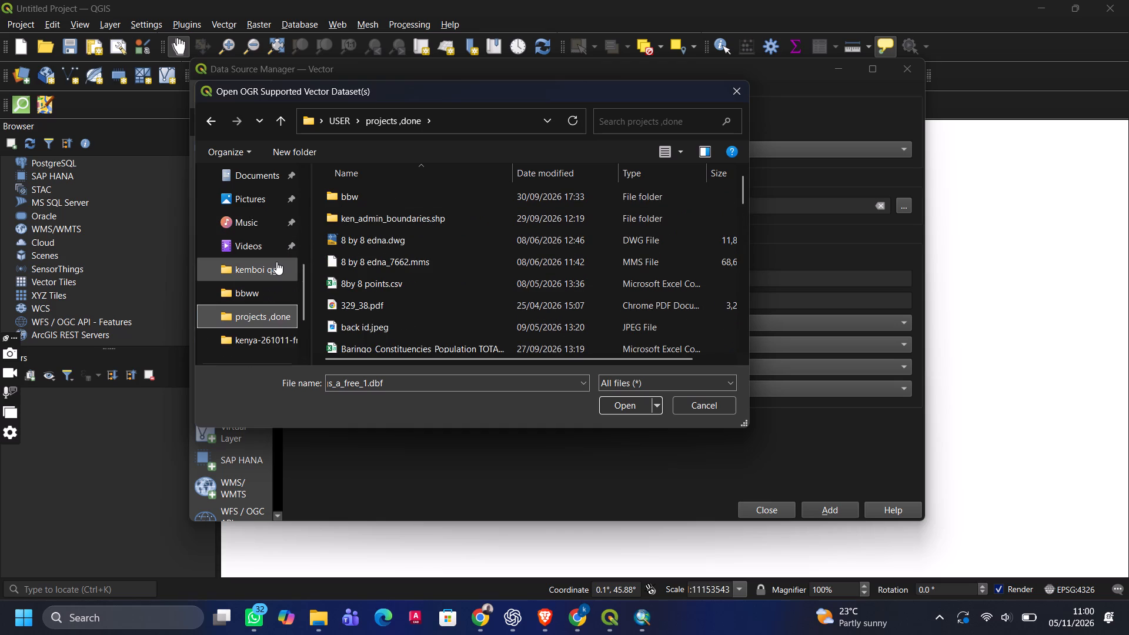
Add London_Baroughs.dbf from the nested London Data folder inside kemboi qgis to the project as a vector layer.
click(276, 262)
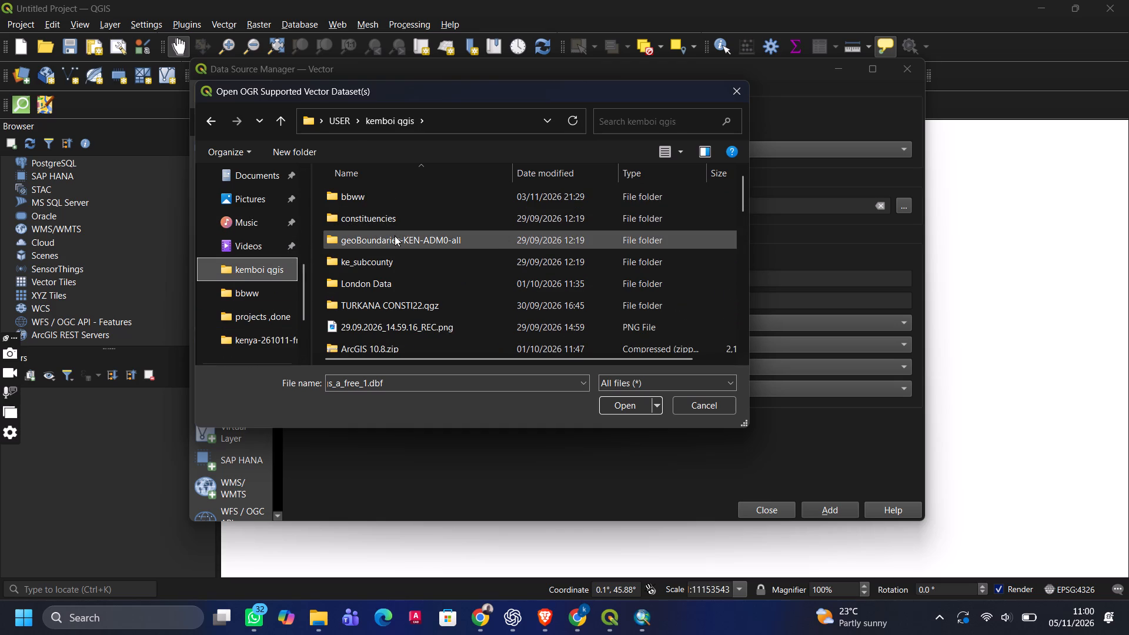
click(374, 283)
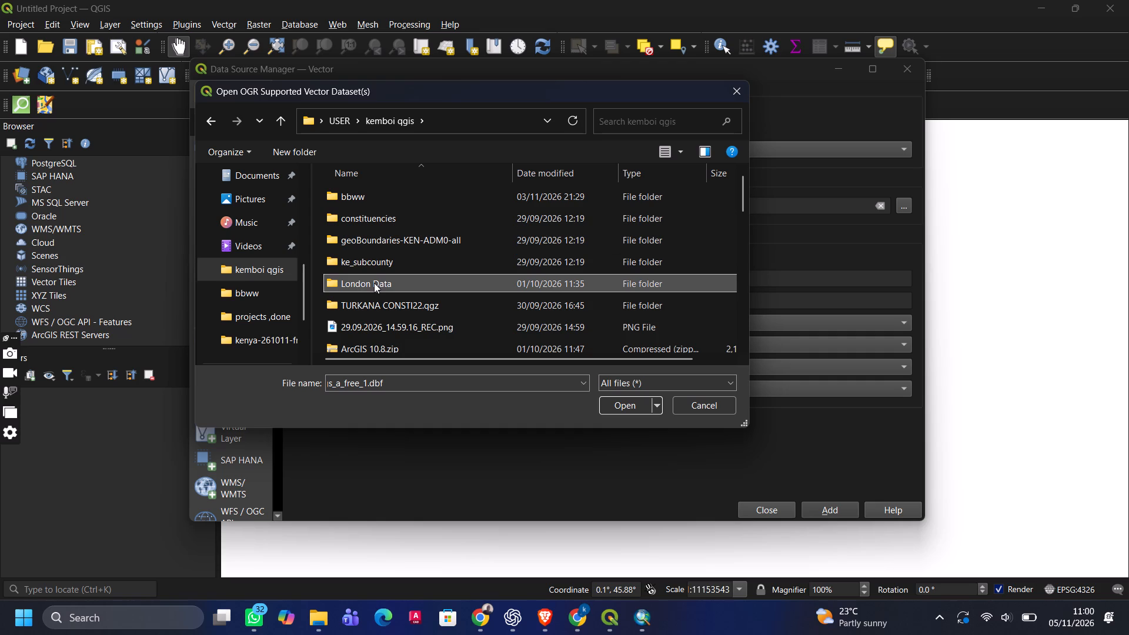
click(638, 407)
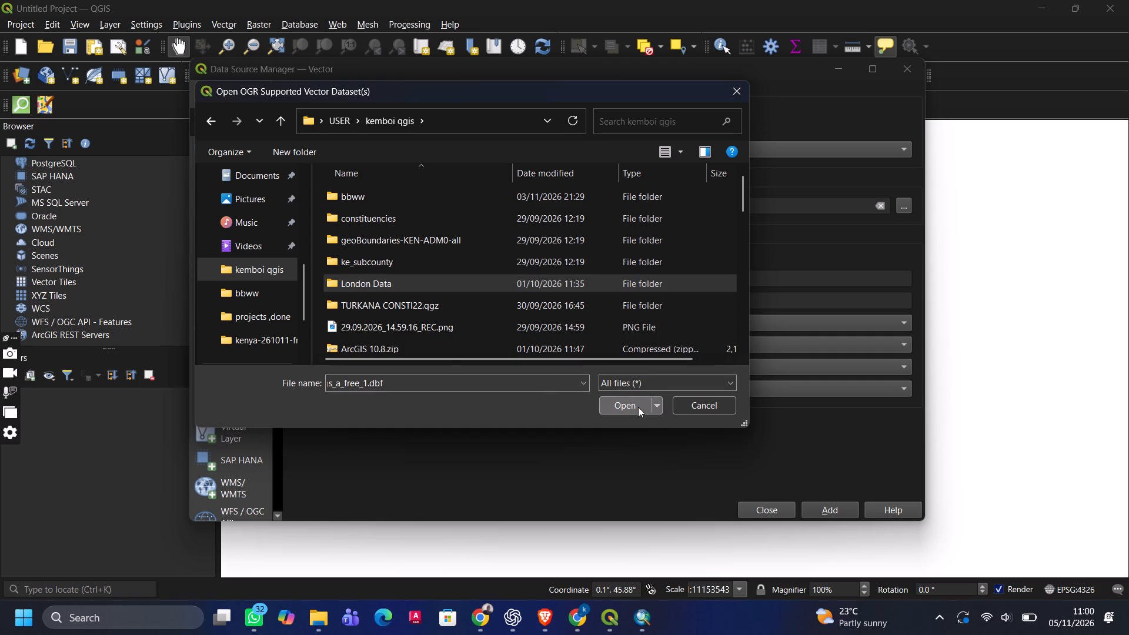
click(502, 190)
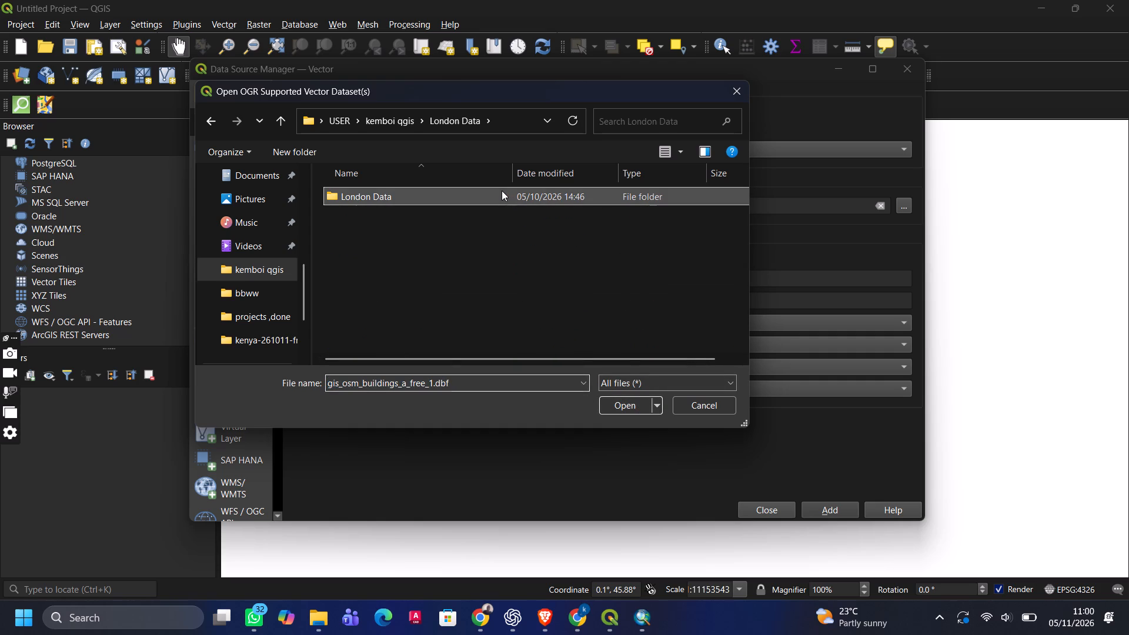
click(636, 397)
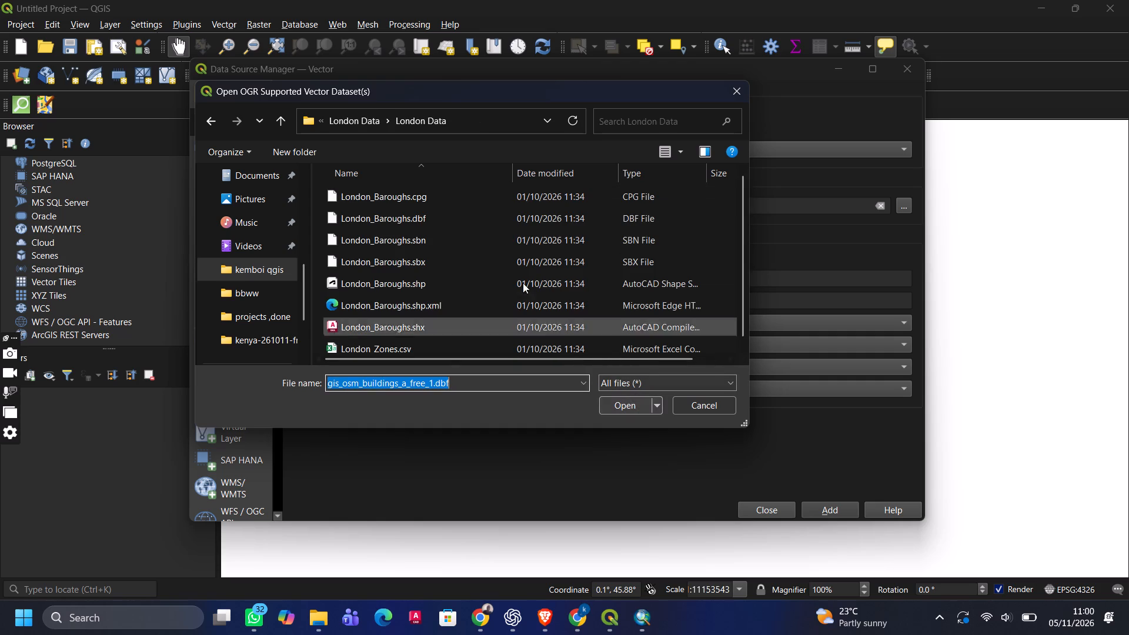
click(479, 220)
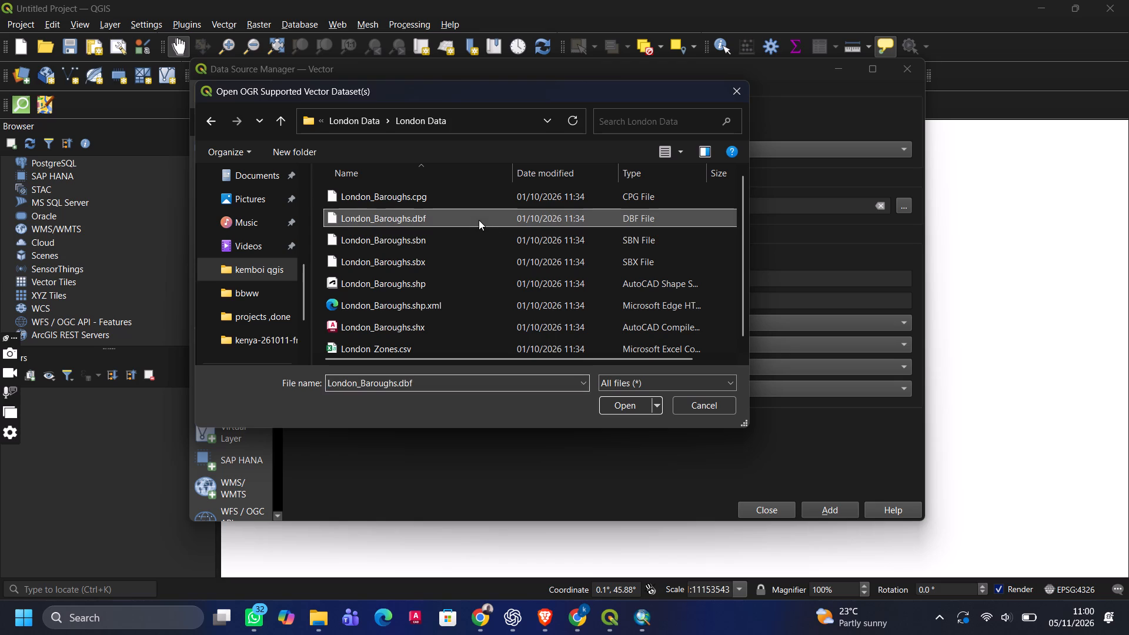
click(613, 406)
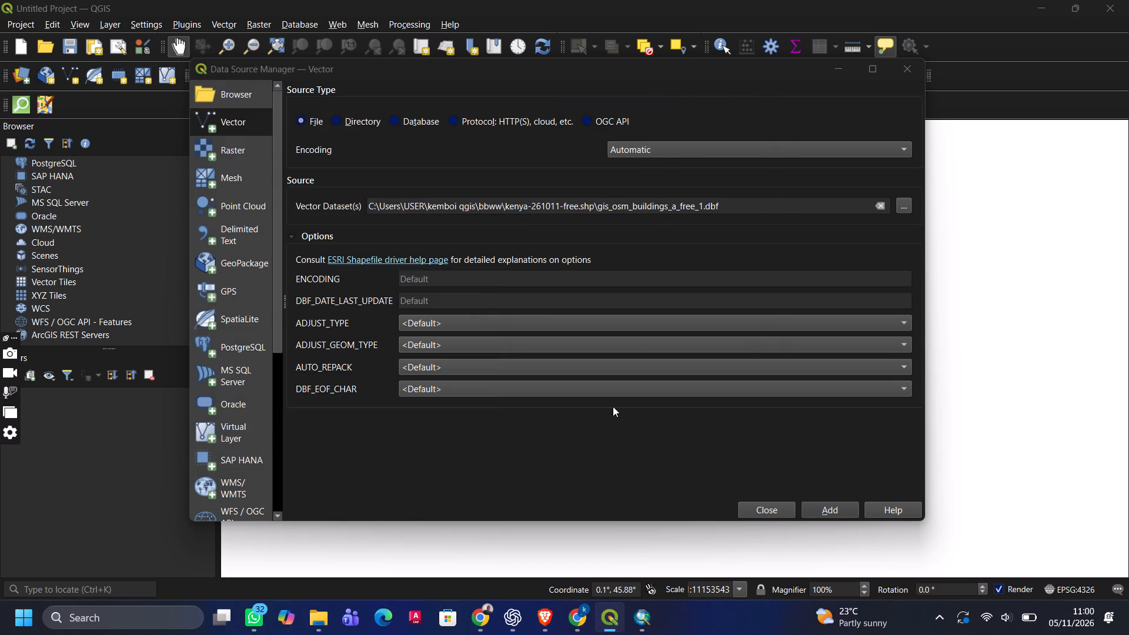
click(824, 510)
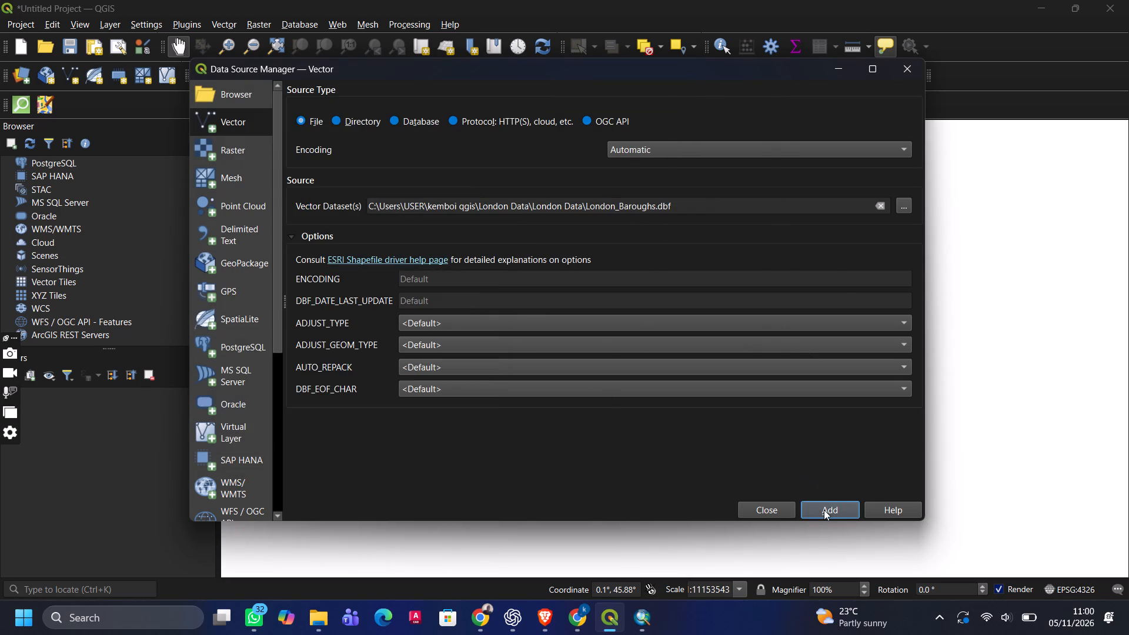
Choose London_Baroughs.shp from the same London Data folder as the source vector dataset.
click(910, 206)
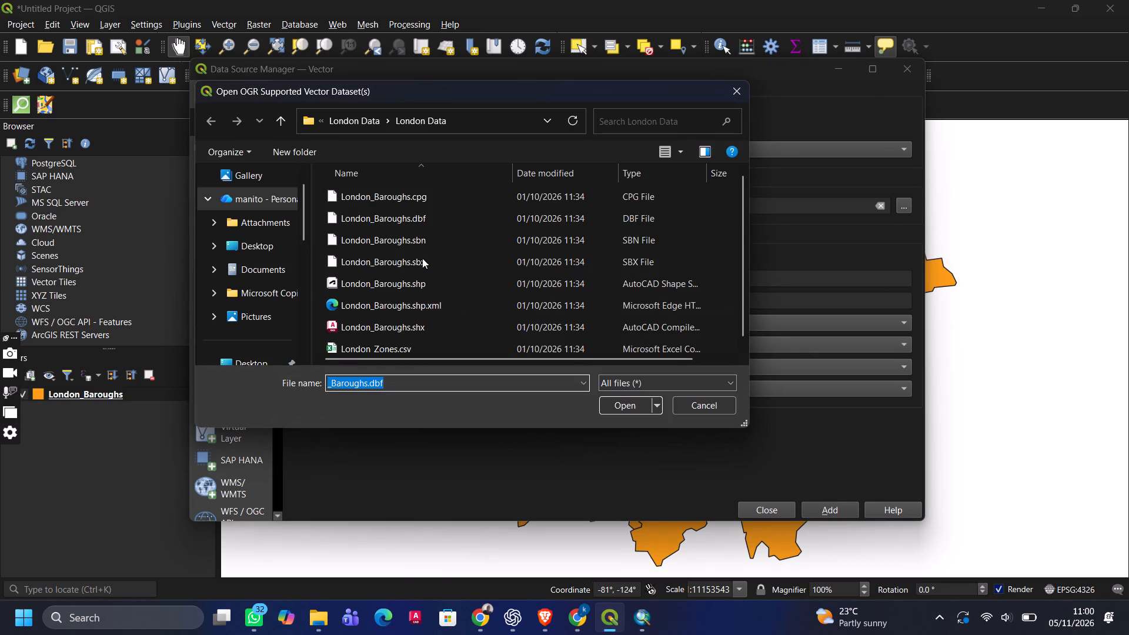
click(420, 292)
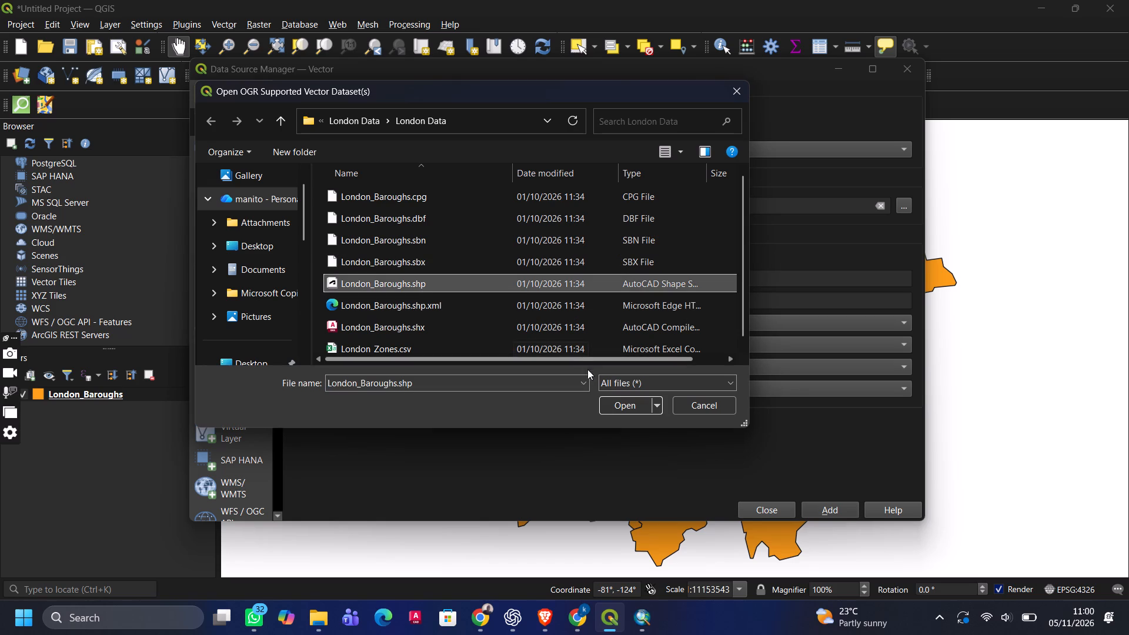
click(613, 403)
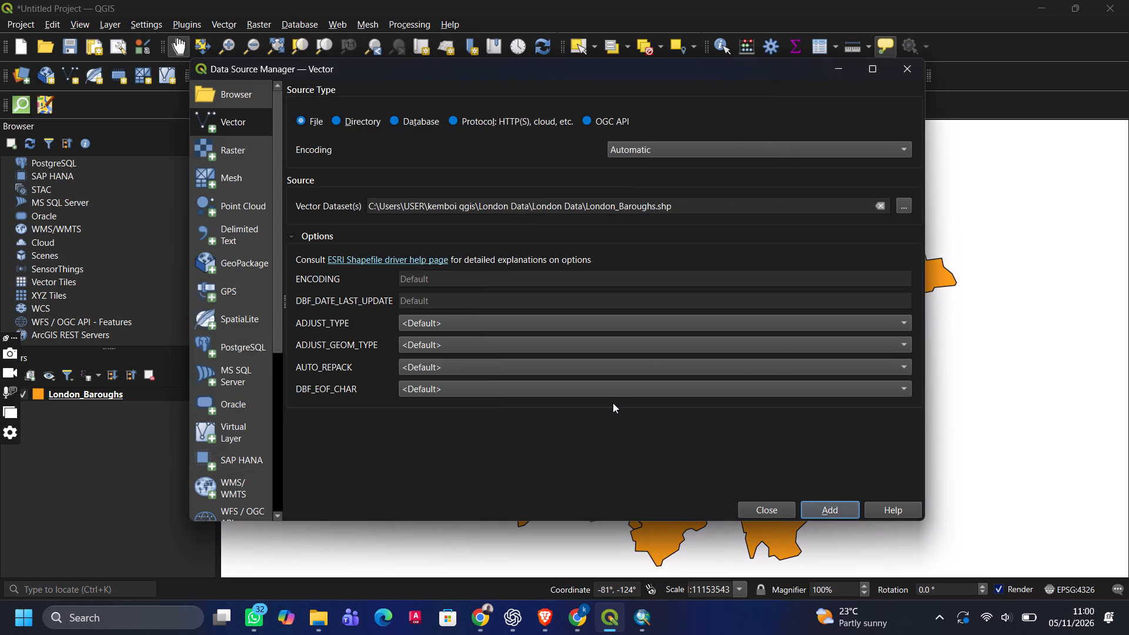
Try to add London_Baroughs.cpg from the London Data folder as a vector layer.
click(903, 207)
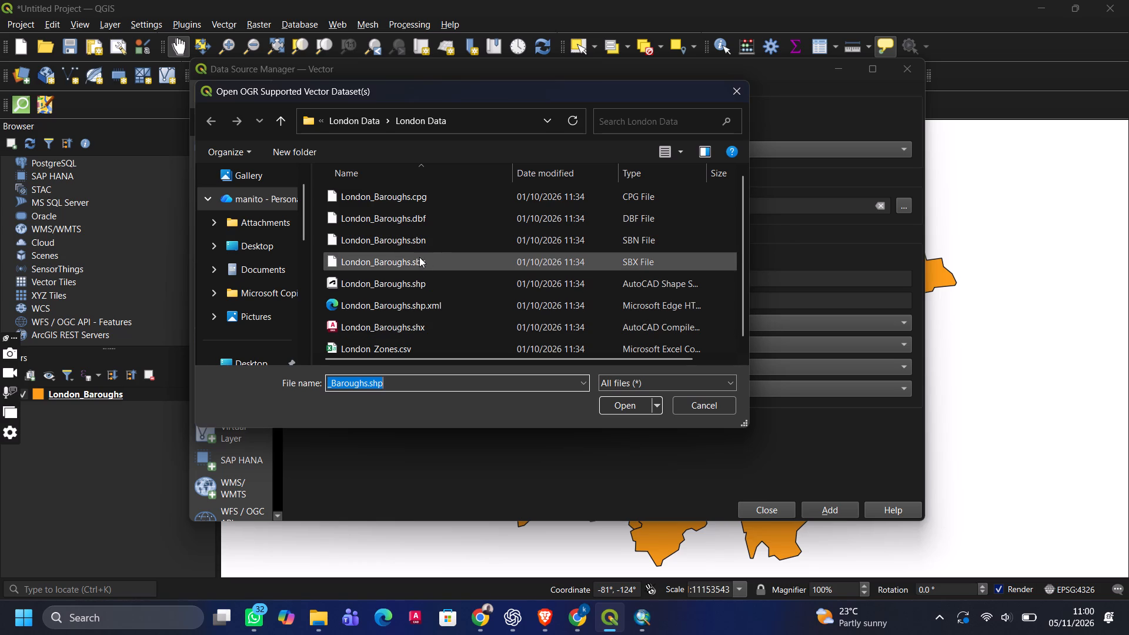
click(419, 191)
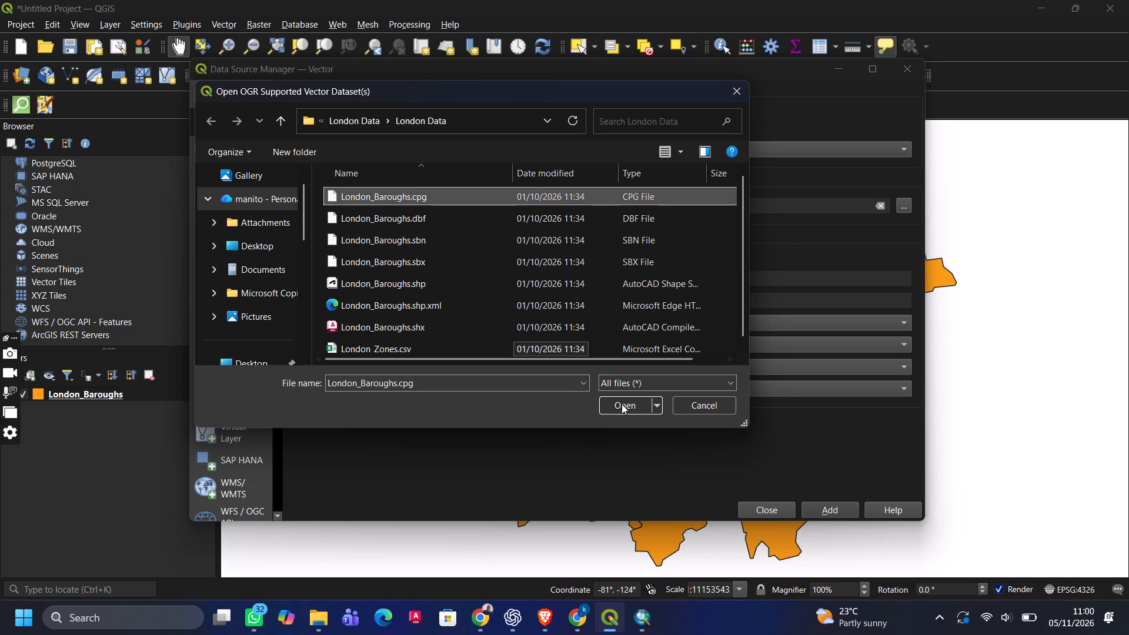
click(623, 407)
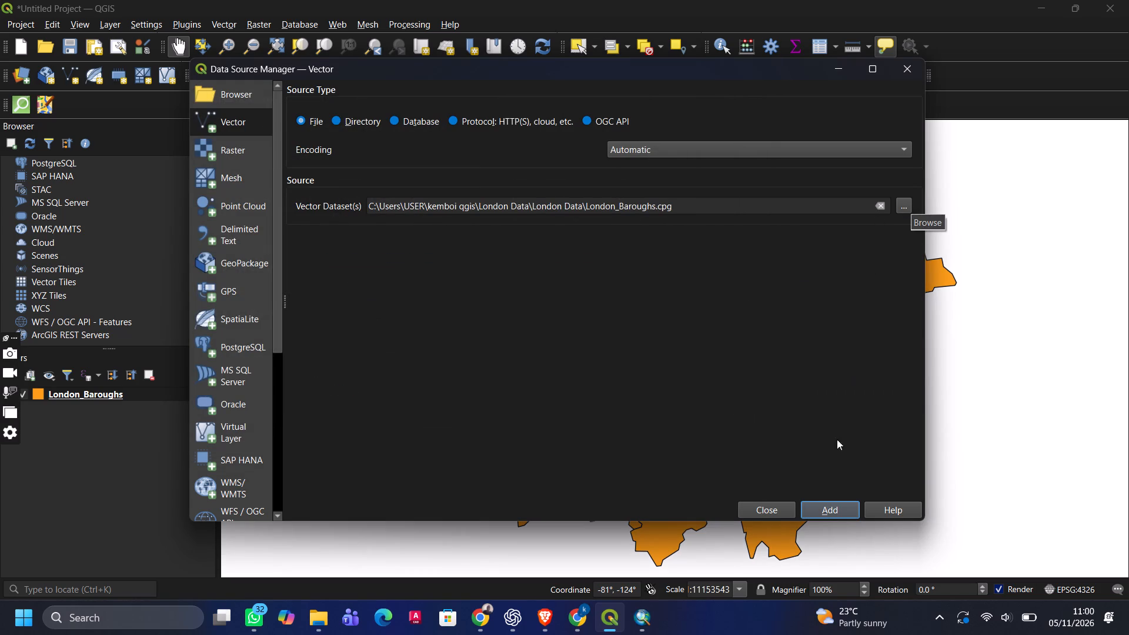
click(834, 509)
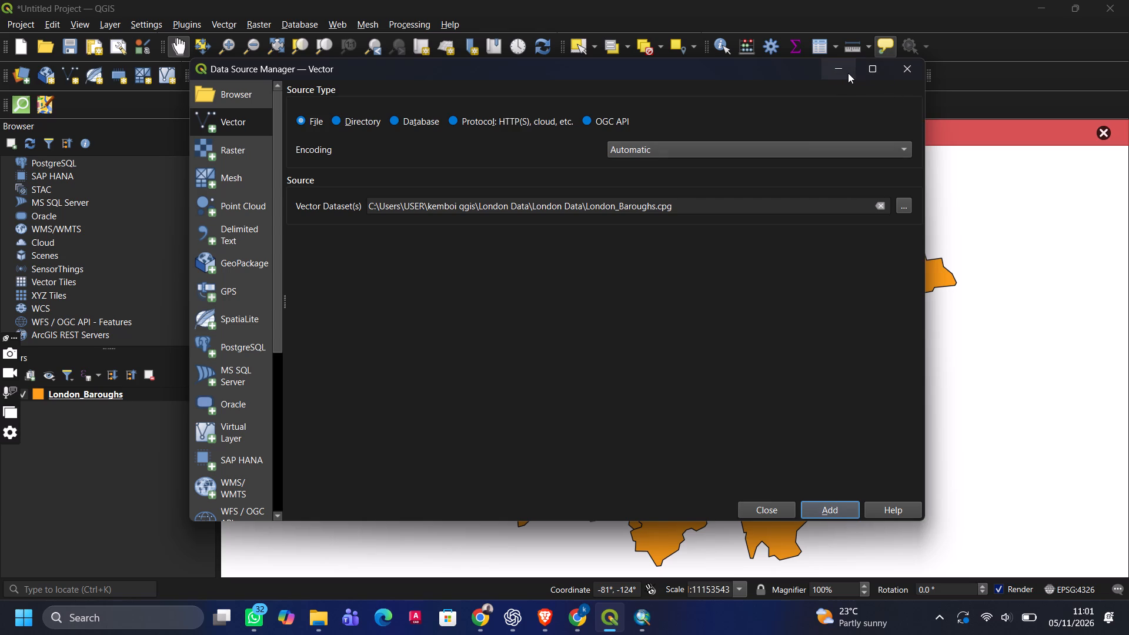
Minimize the Data Source Manager and dismiss the message above the map.
click(832, 73)
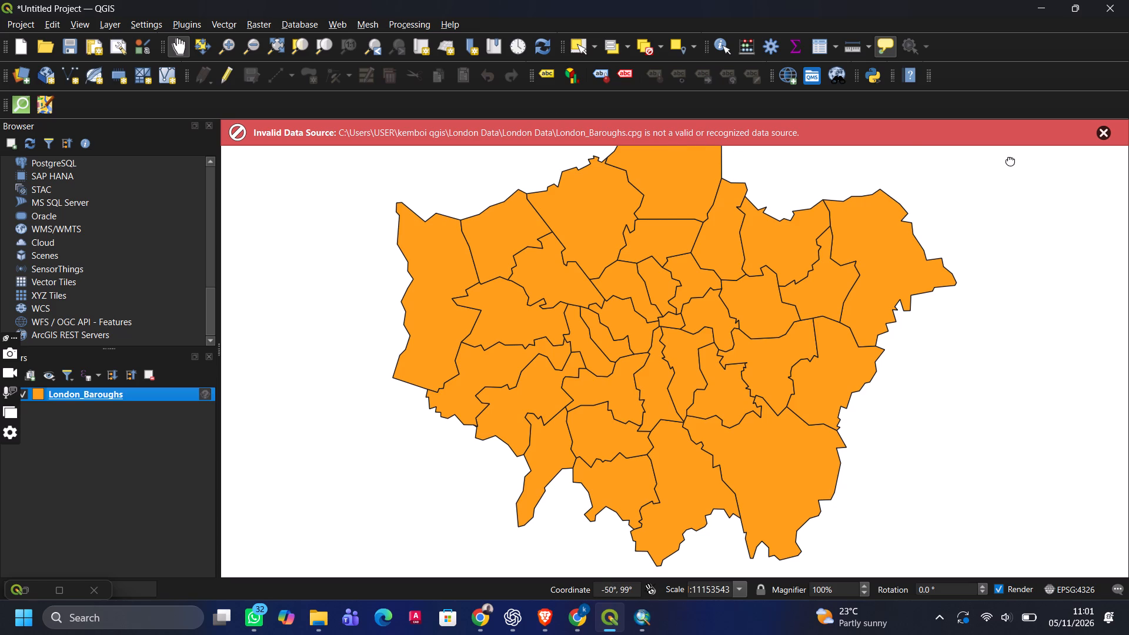
click(1104, 126)
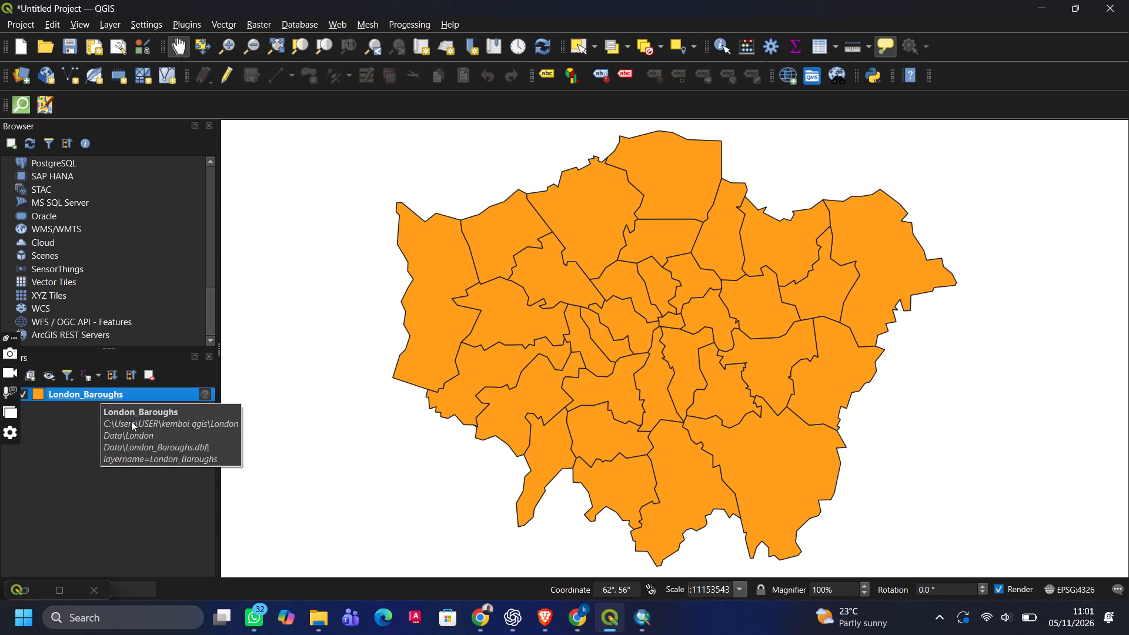
Examine the fields and borough records in the London_Baroughs layer's attribute table.
right_click(64, 392)
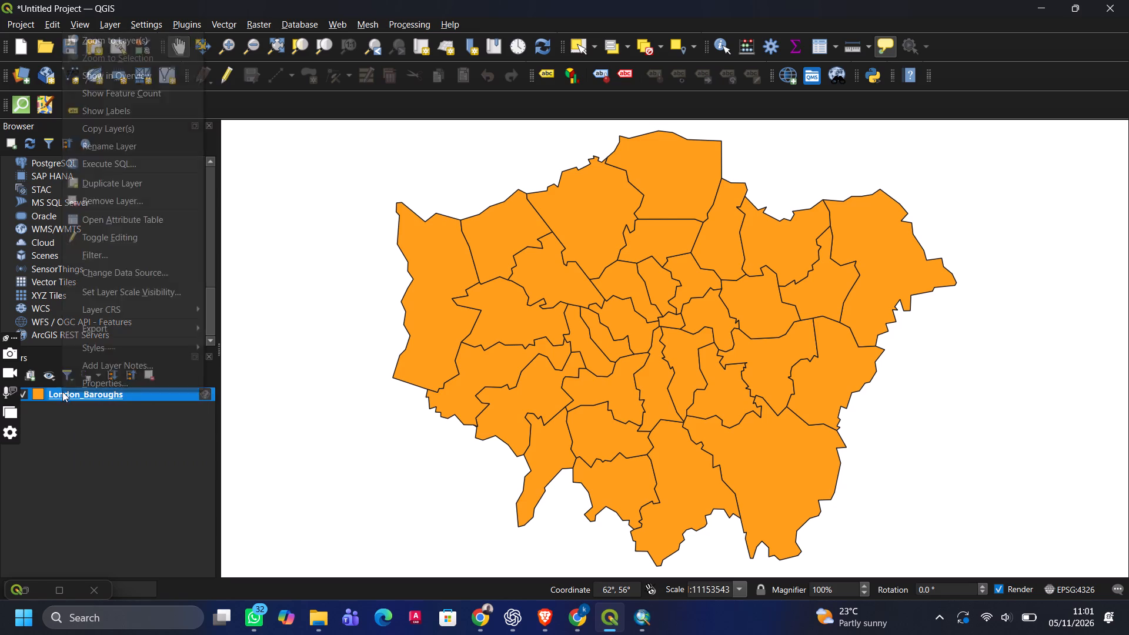
right_click(61, 392)
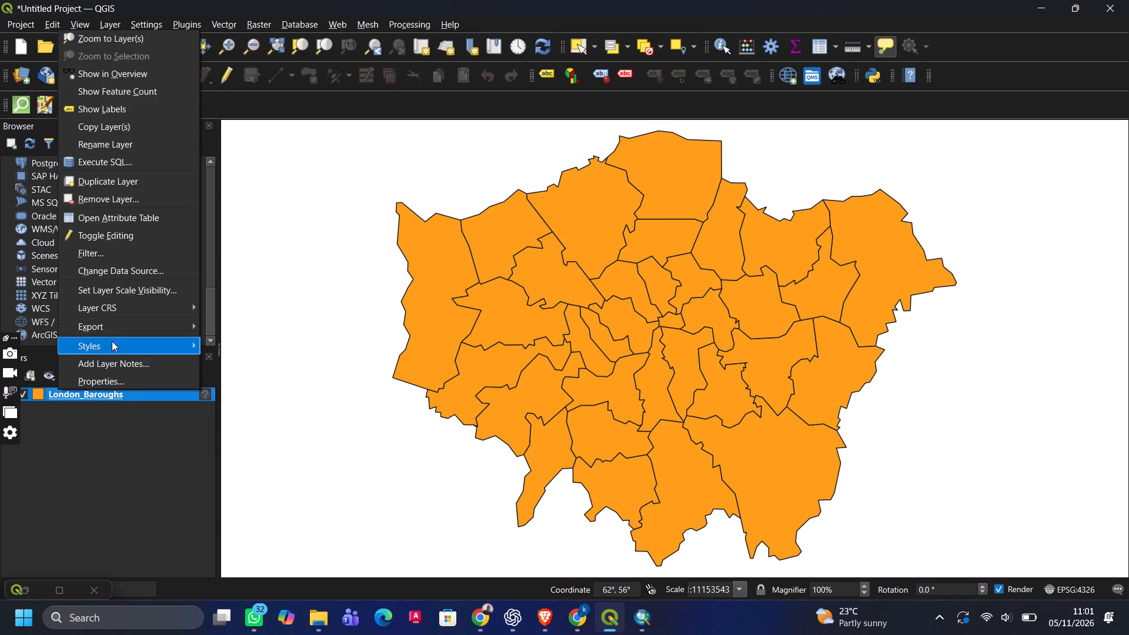
click(125, 212)
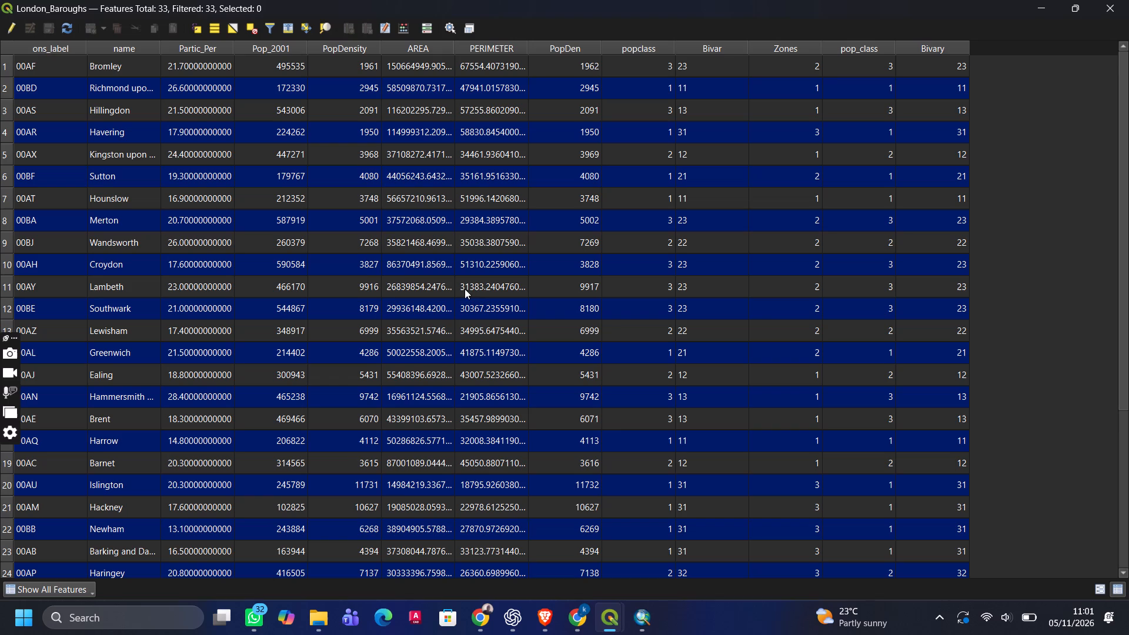
scroll(152, 75, down, 15)
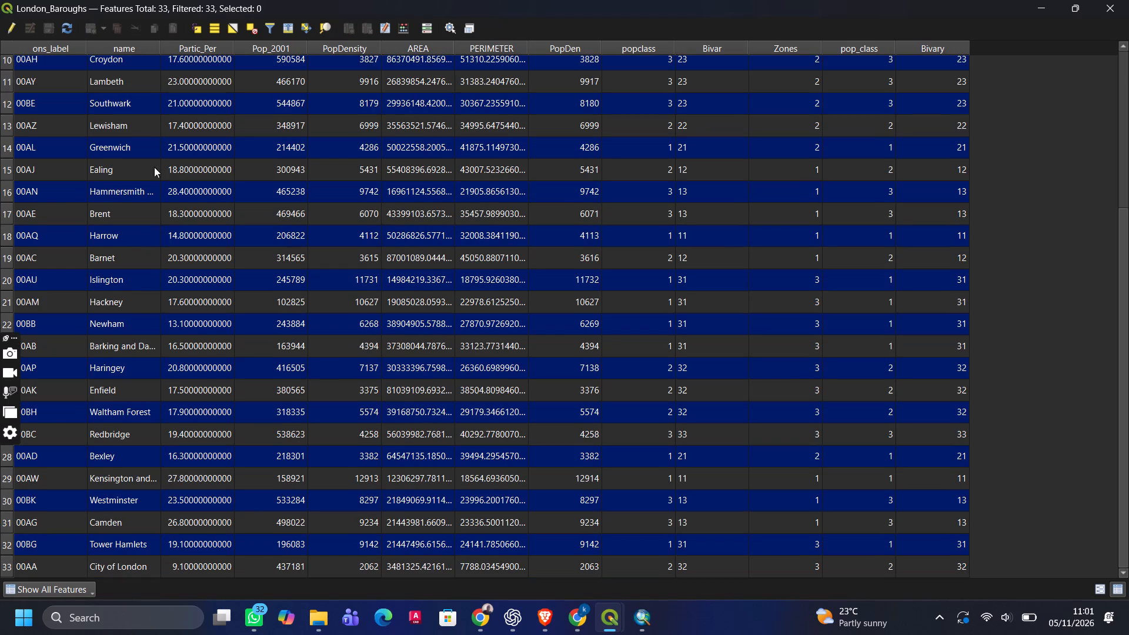
scroll(250, 422, down, 4)
scroll(249, 418, up, 17)
scroll(249, 419, up, 8)
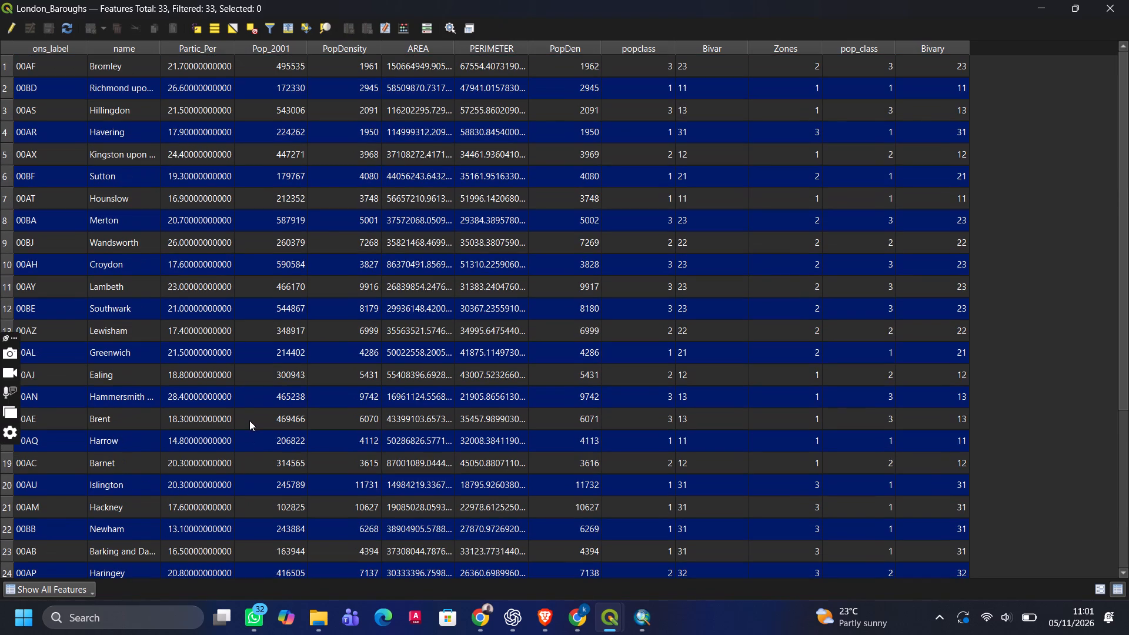
scroll(256, 424, down, 7)
scroll(256, 393, up, 12)
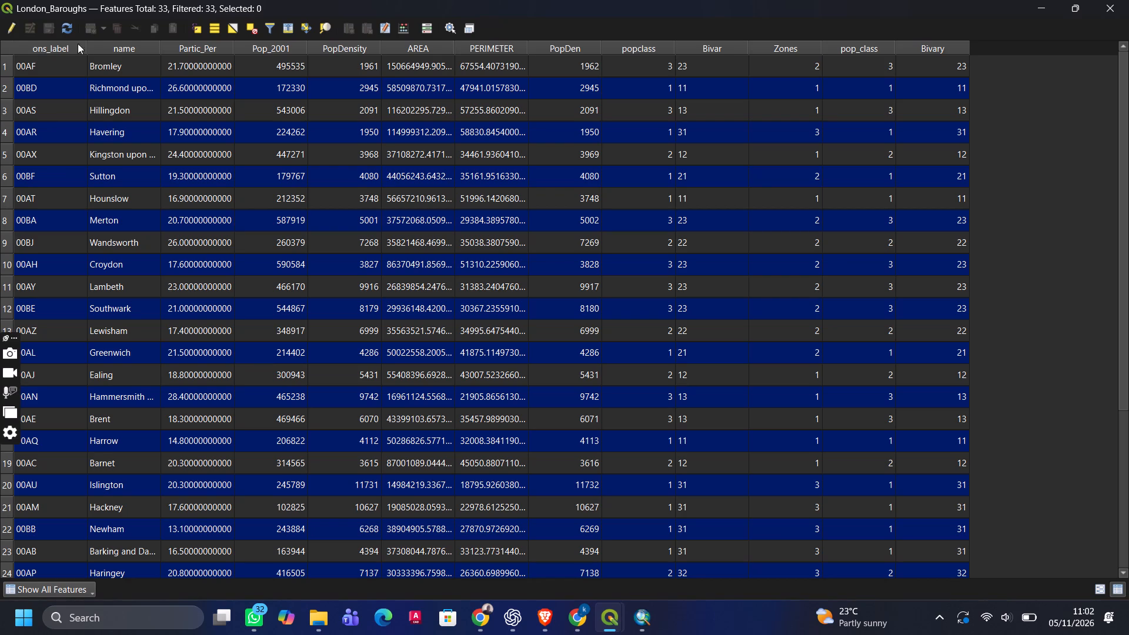
click(1031, 5)
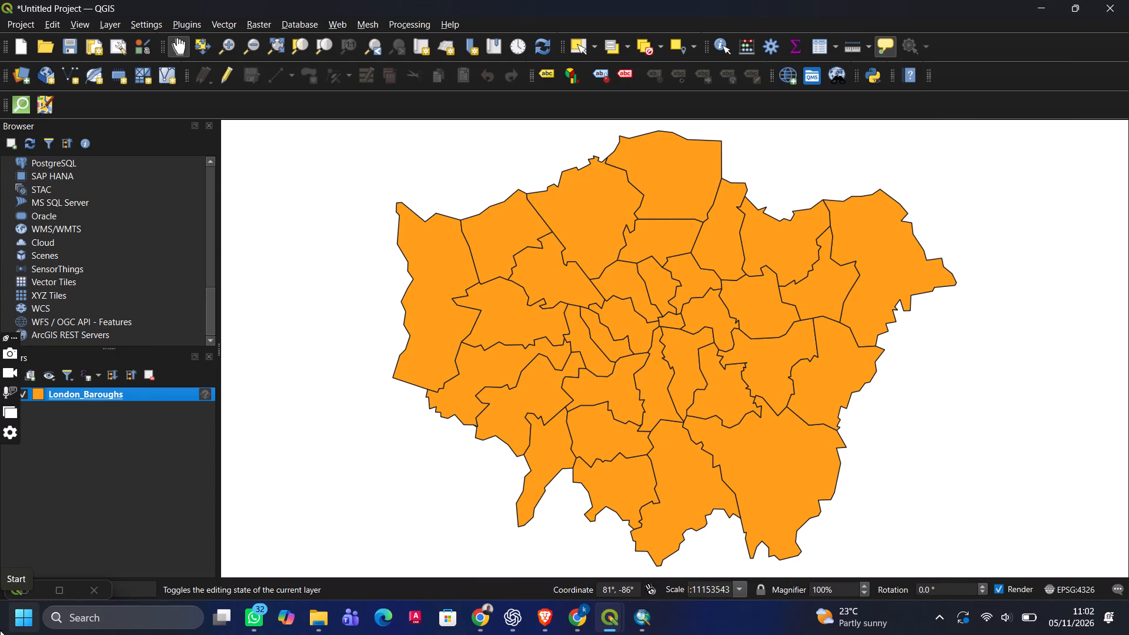
Turn on labels for the London_Baroughs layer.
right_click(103, 396)
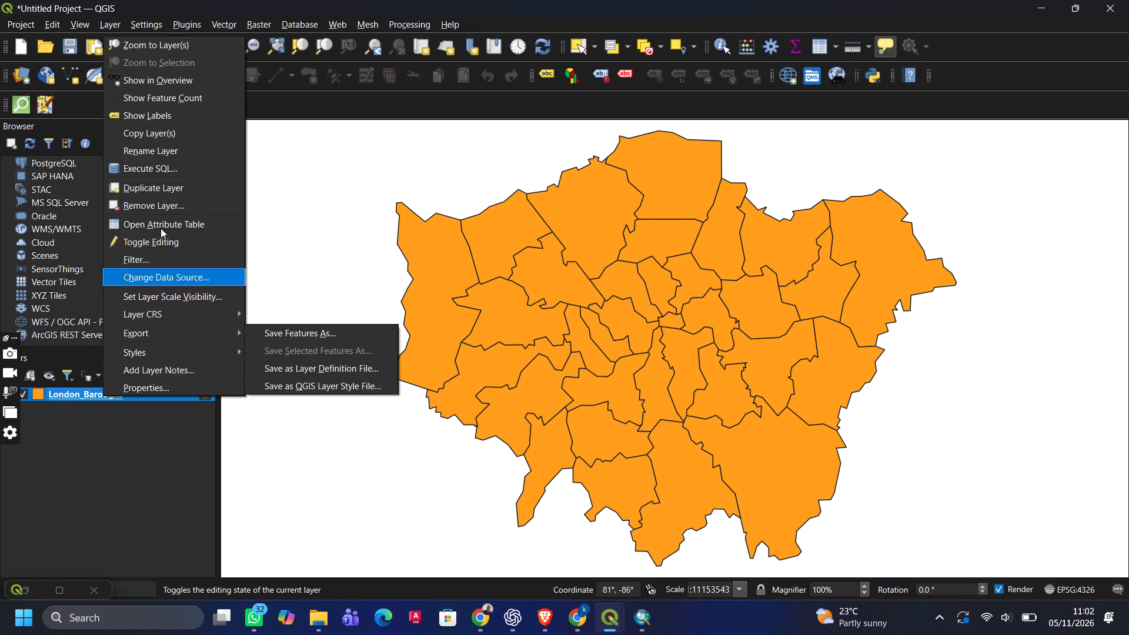
click(168, 119)
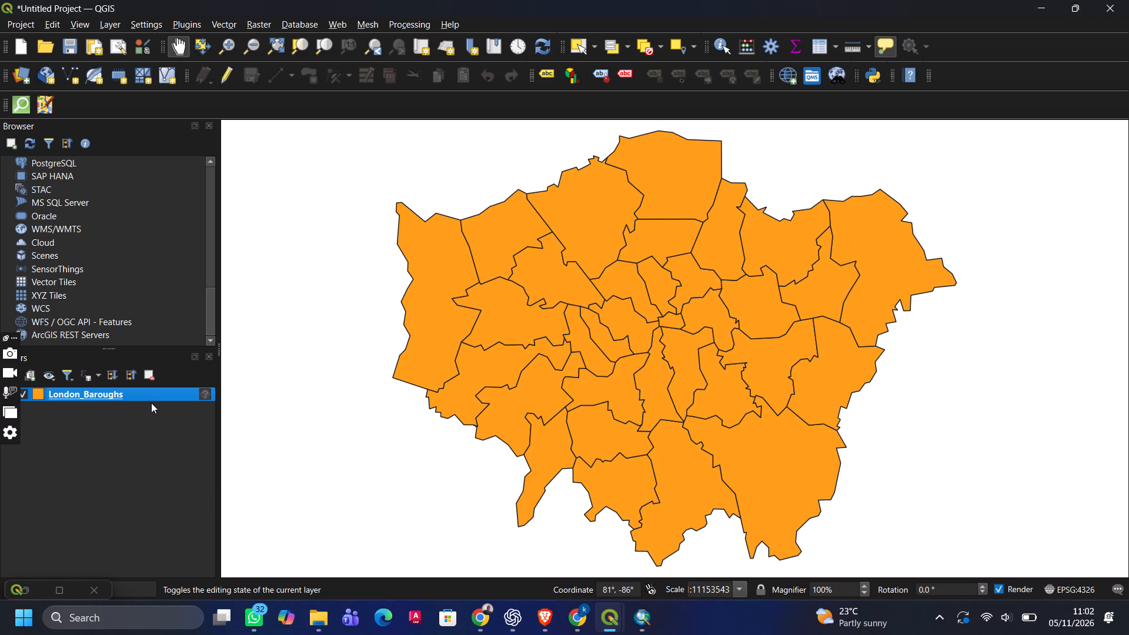
Label the London_Baroughs layer with single labels based on the name field and apply the layer properties.
right_click(111, 402)
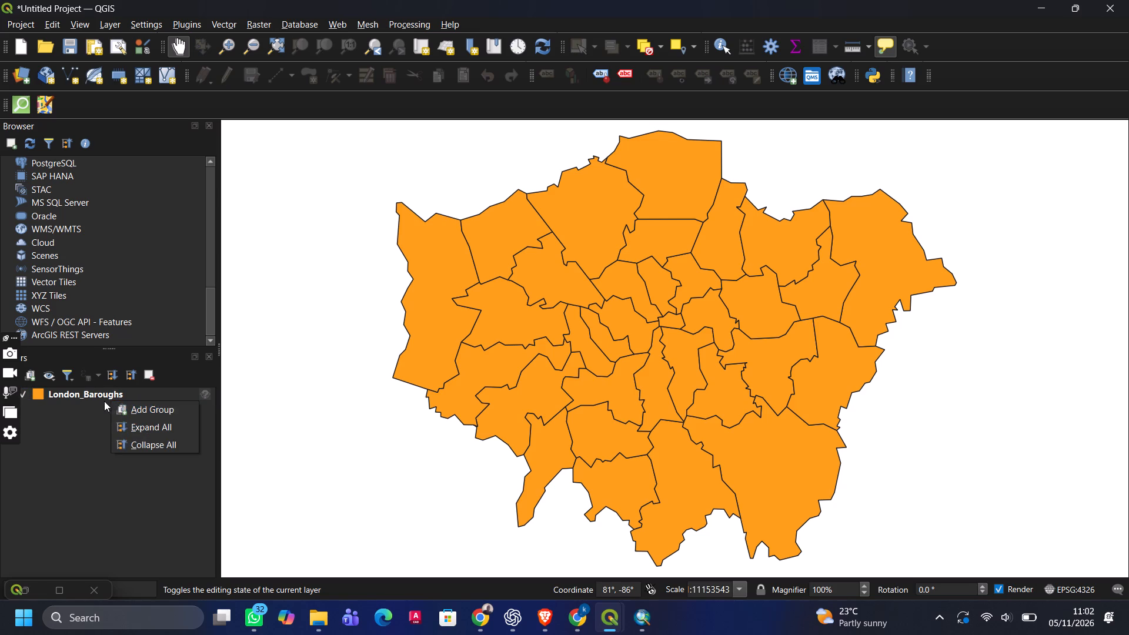
click(92, 398)
right_click(92, 398)
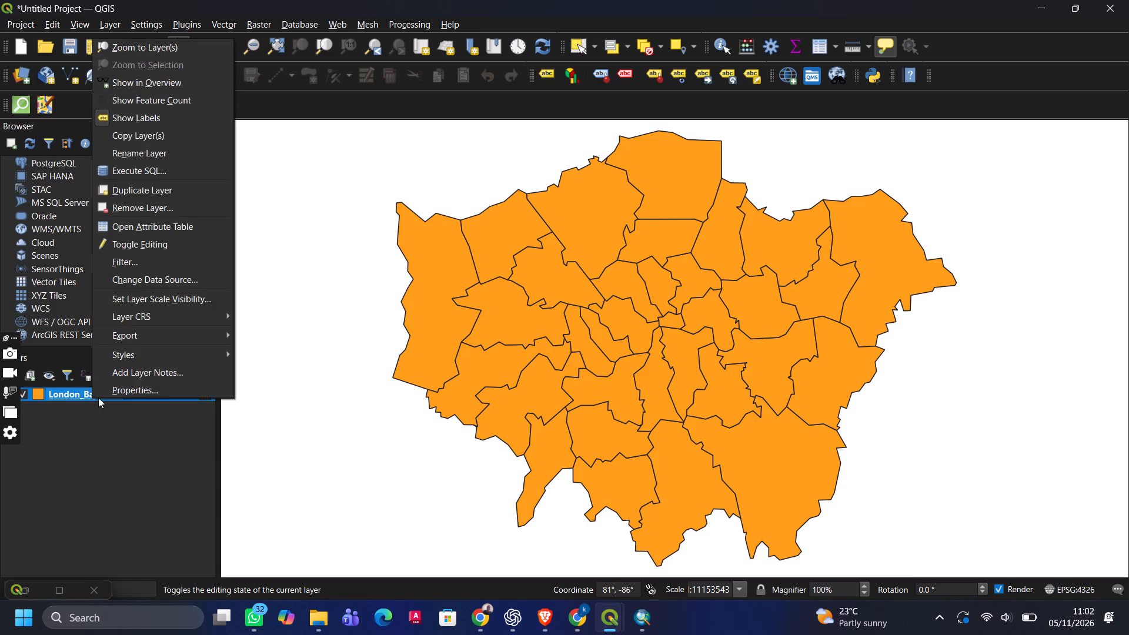
click(139, 396)
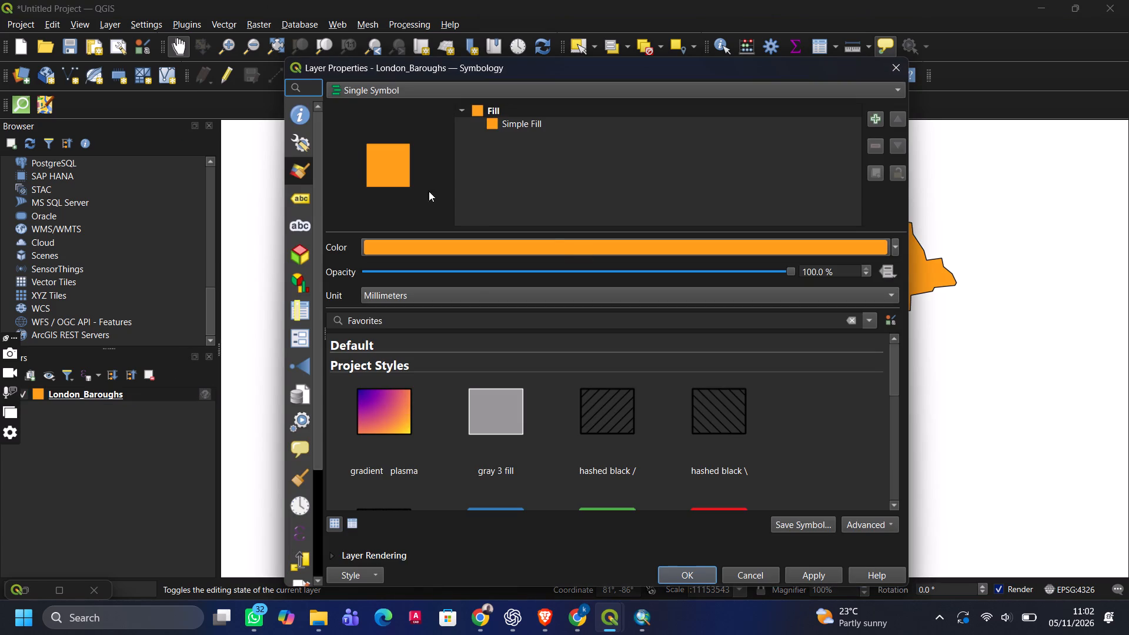
click(301, 200)
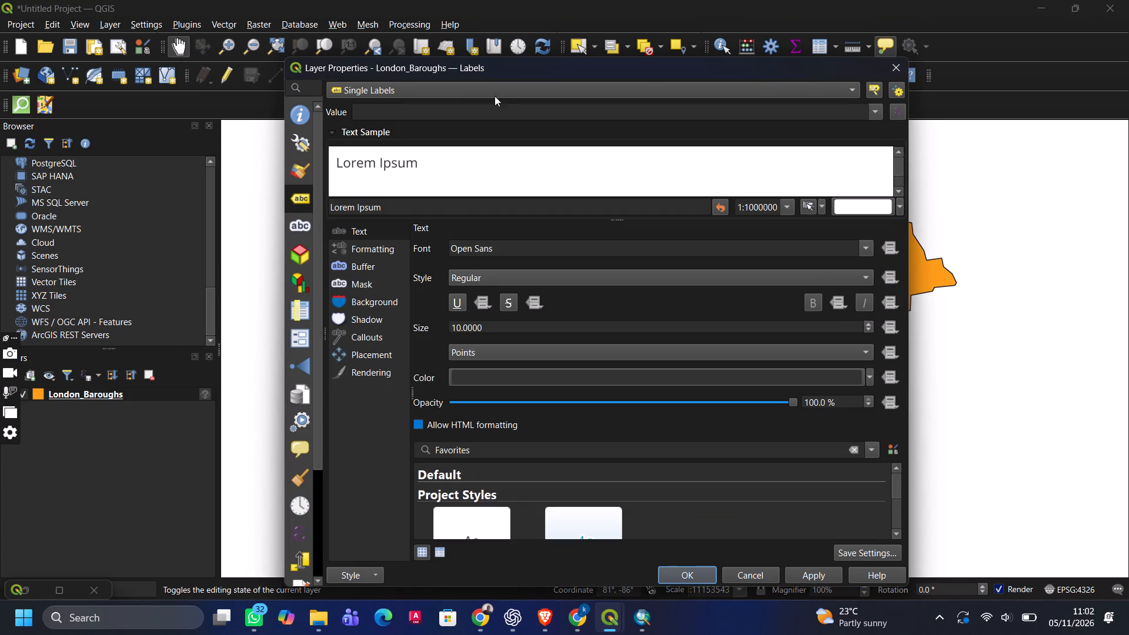
click(853, 89)
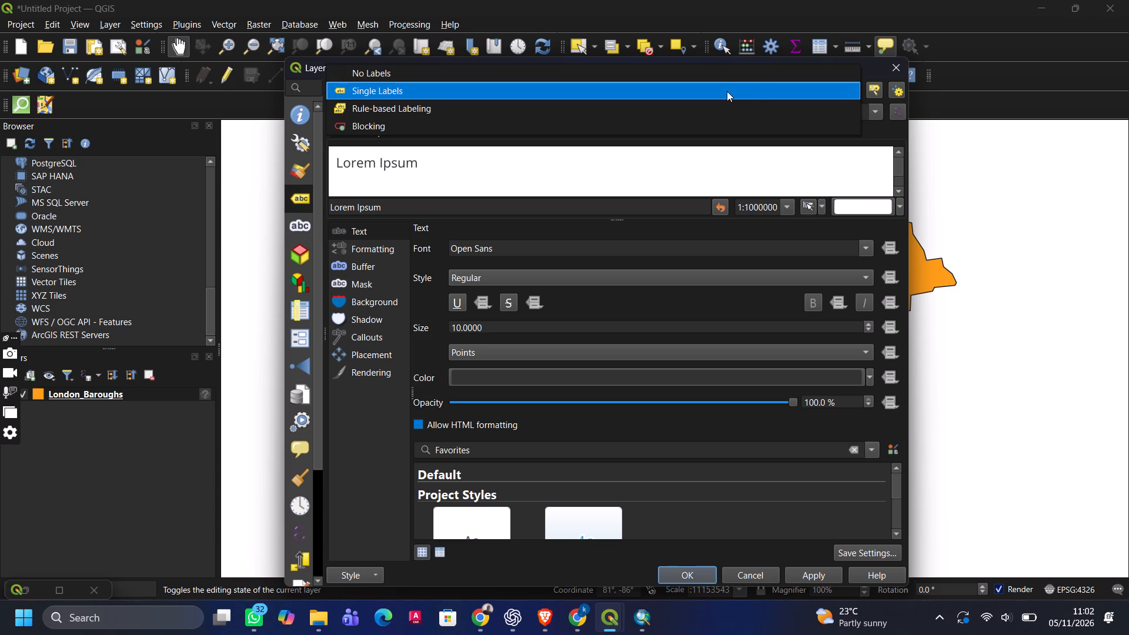
drag(727, 91, 723, 100)
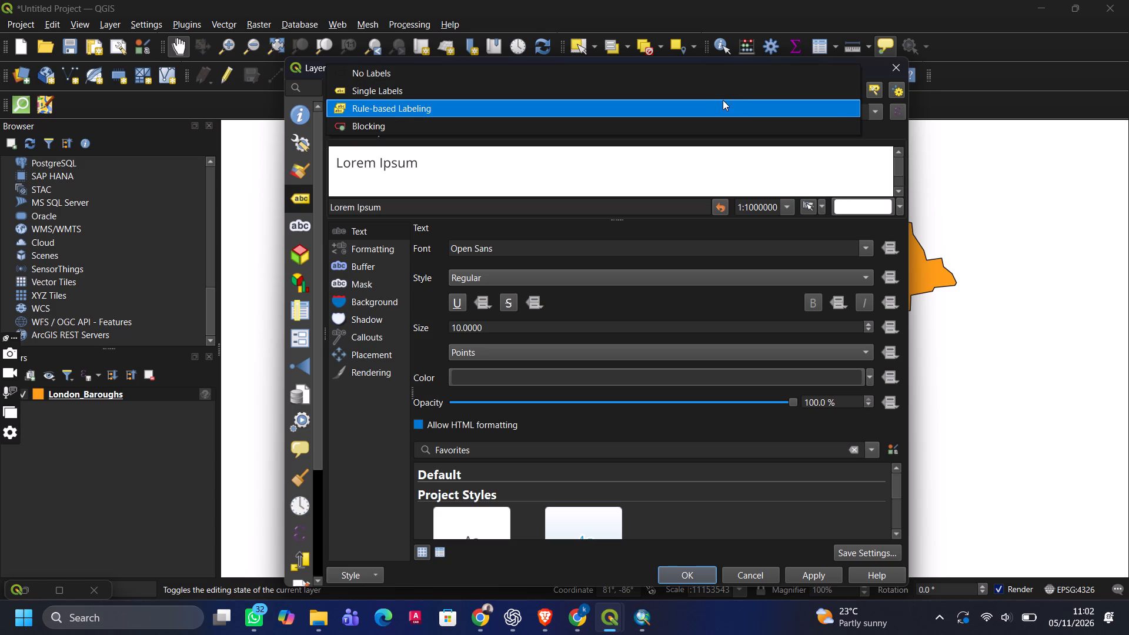
drag(723, 100, 644, 92)
click(644, 92)
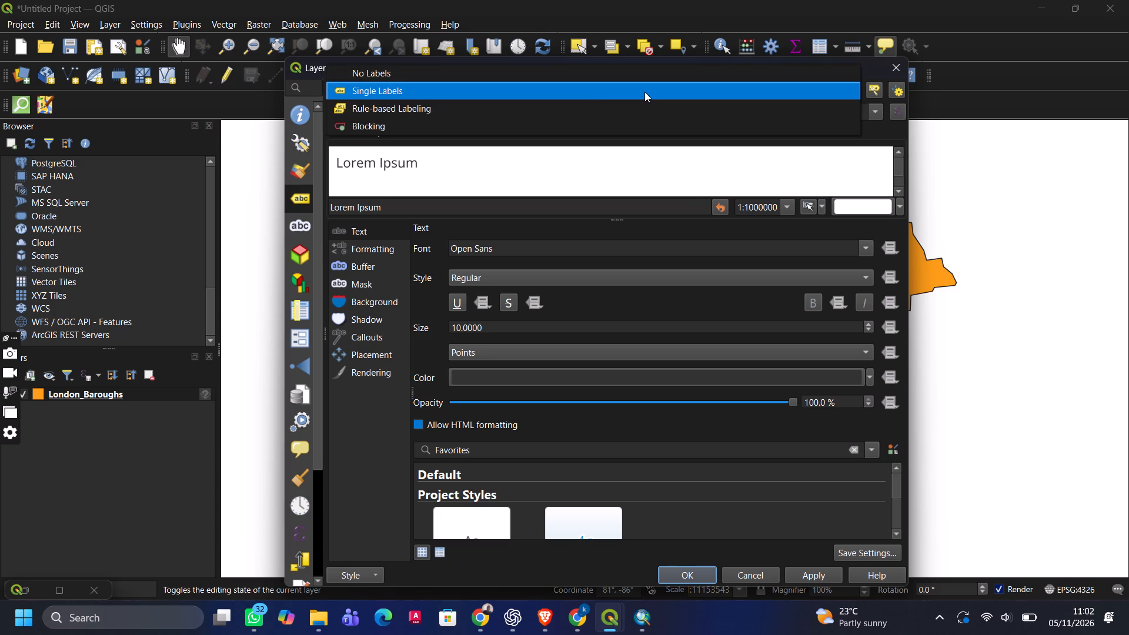
click(589, 88)
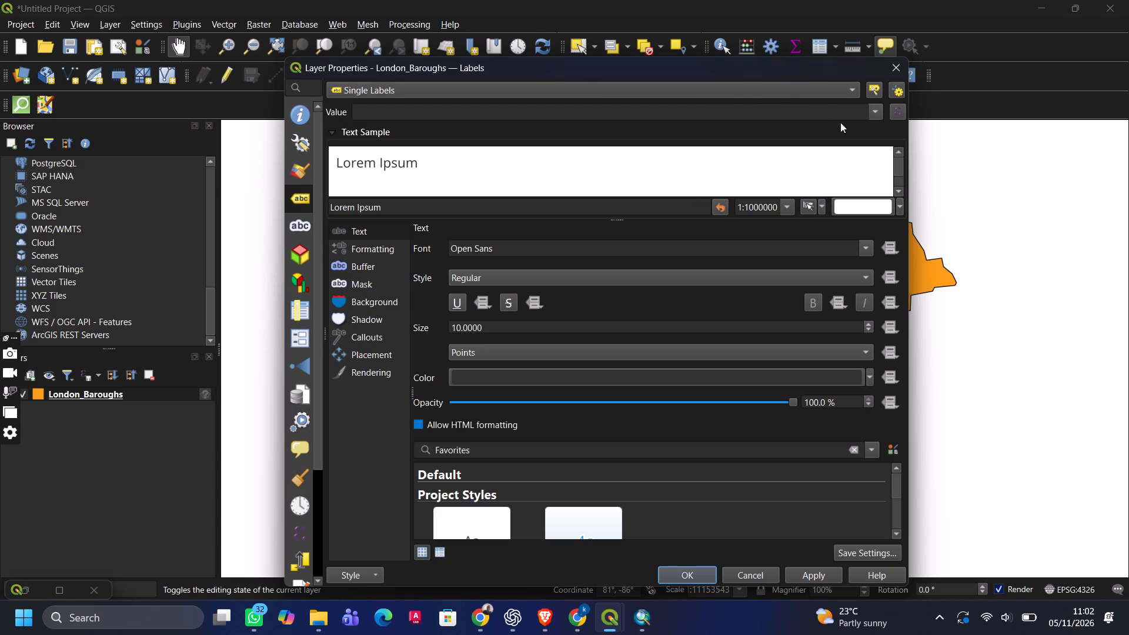
click(870, 113)
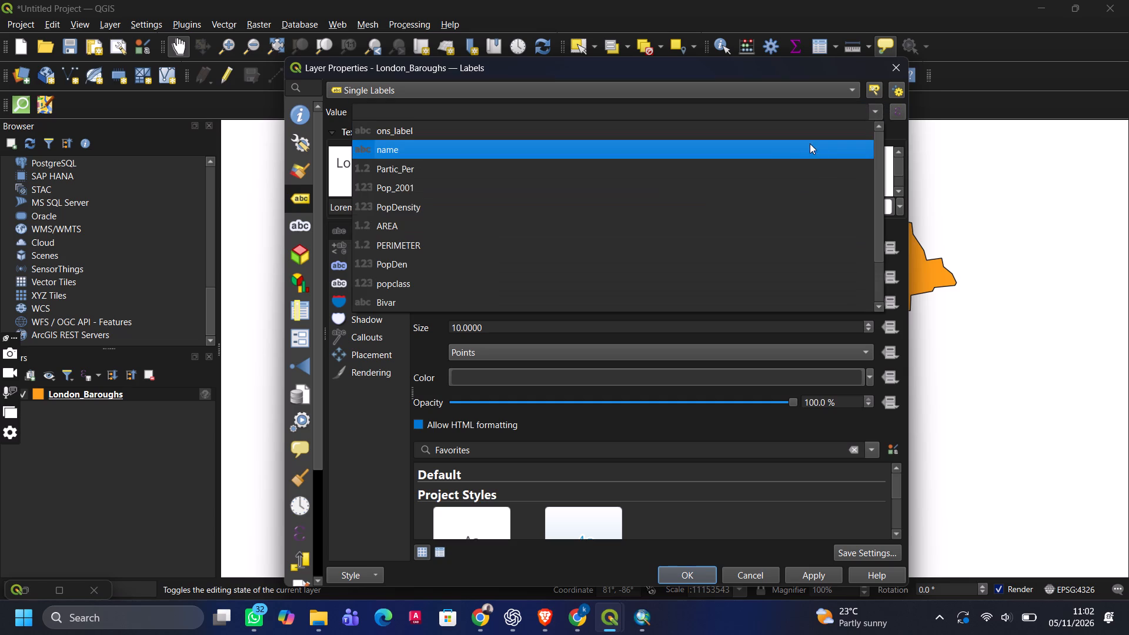
click(785, 149)
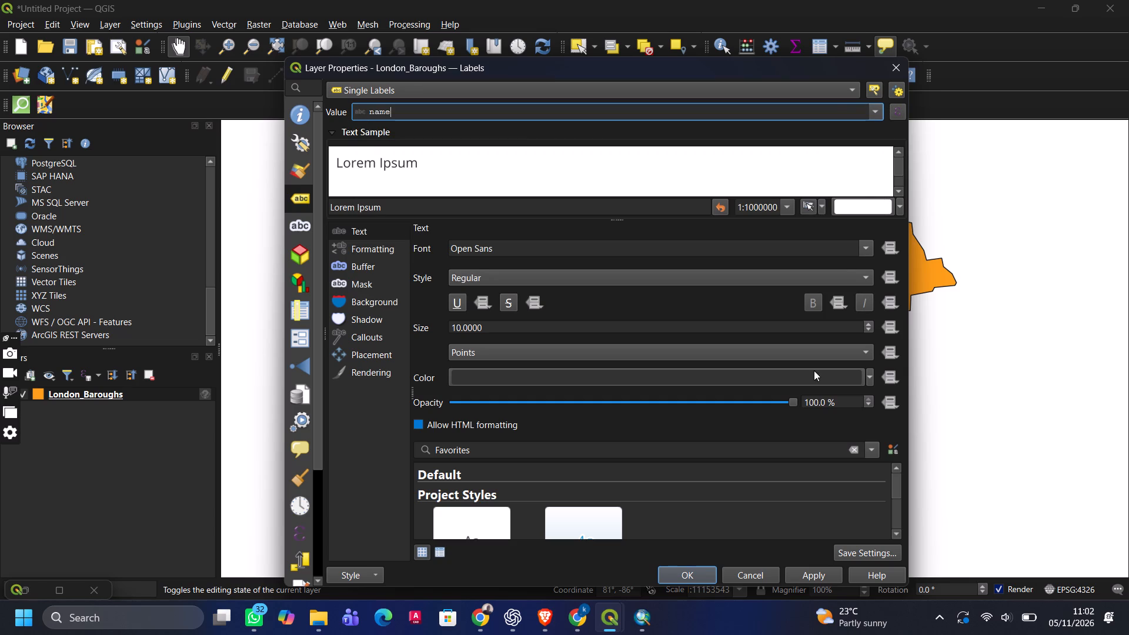
click(810, 570)
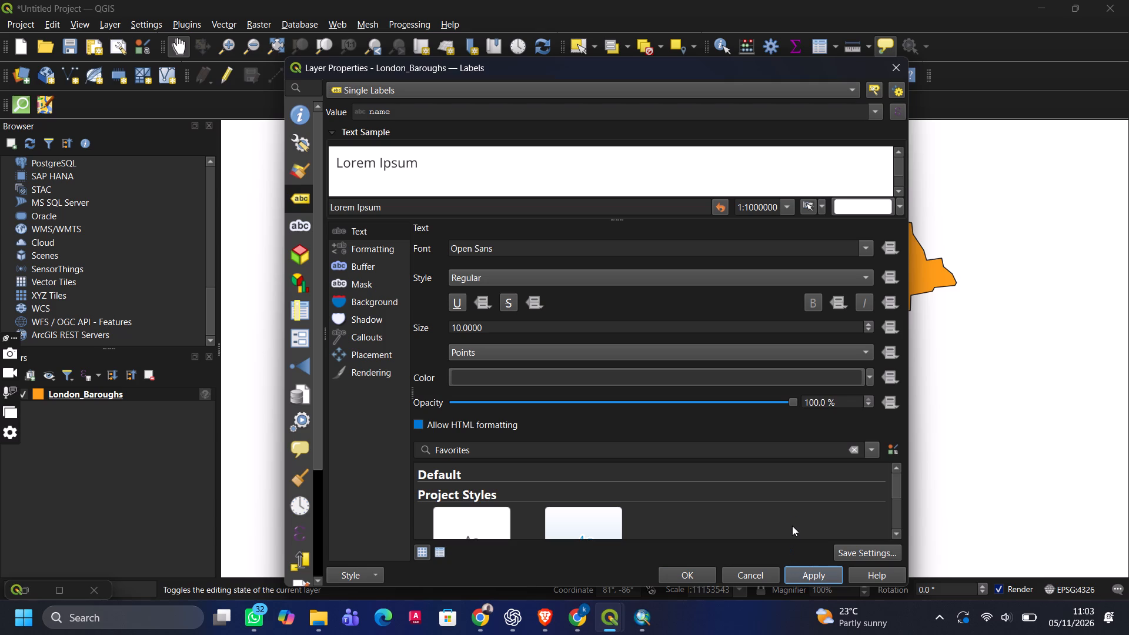
click(700, 579)
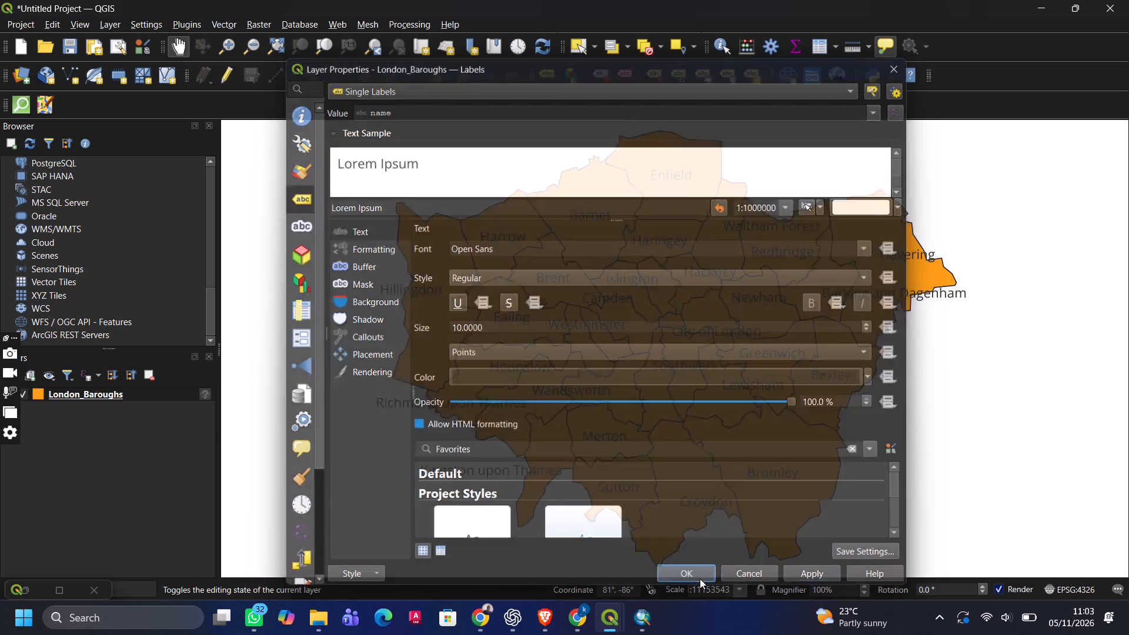
Set the London_Baroughs layer's diagram type to Pie Chart in its layer properties.
ctrl+scroll(682, 432, up, 3)
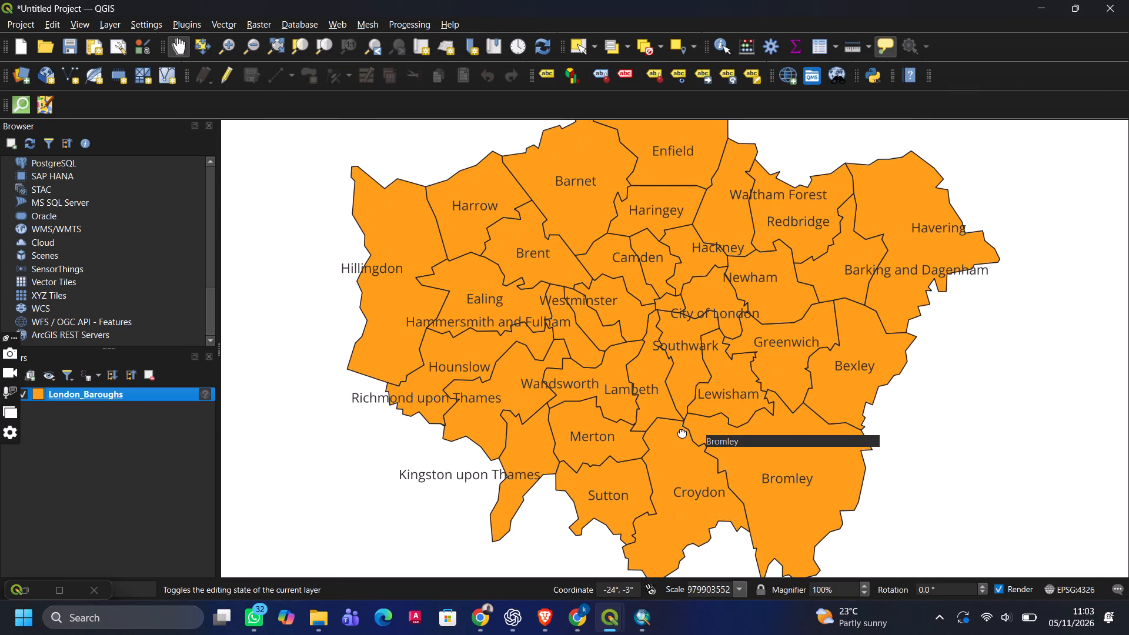
ctrl+scroll(682, 432, up, 1)
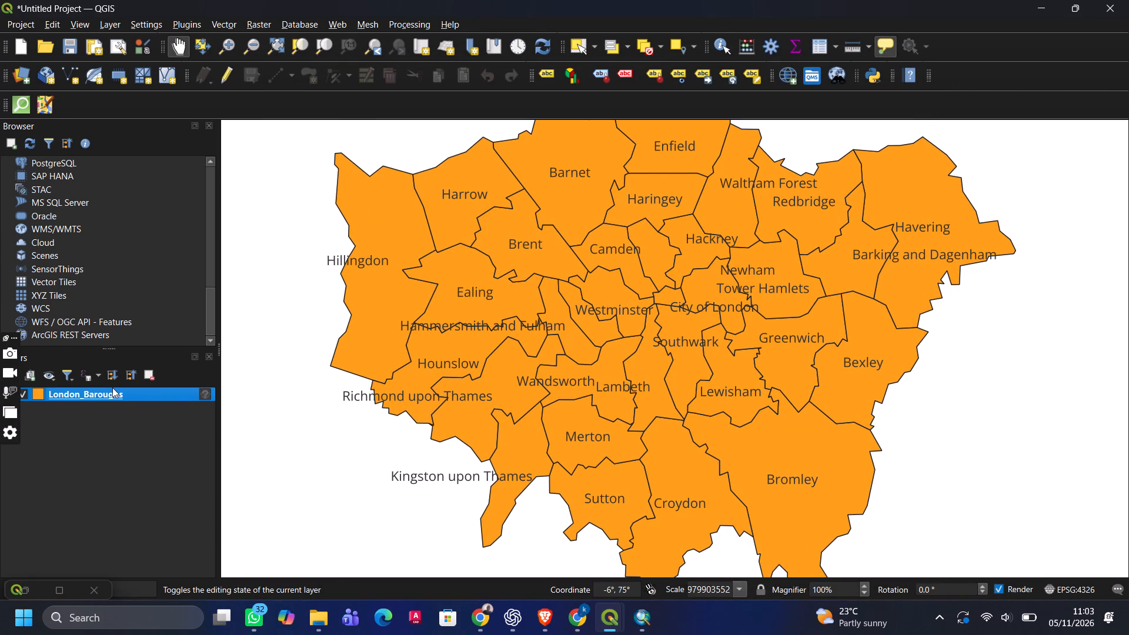
right_click(112, 387)
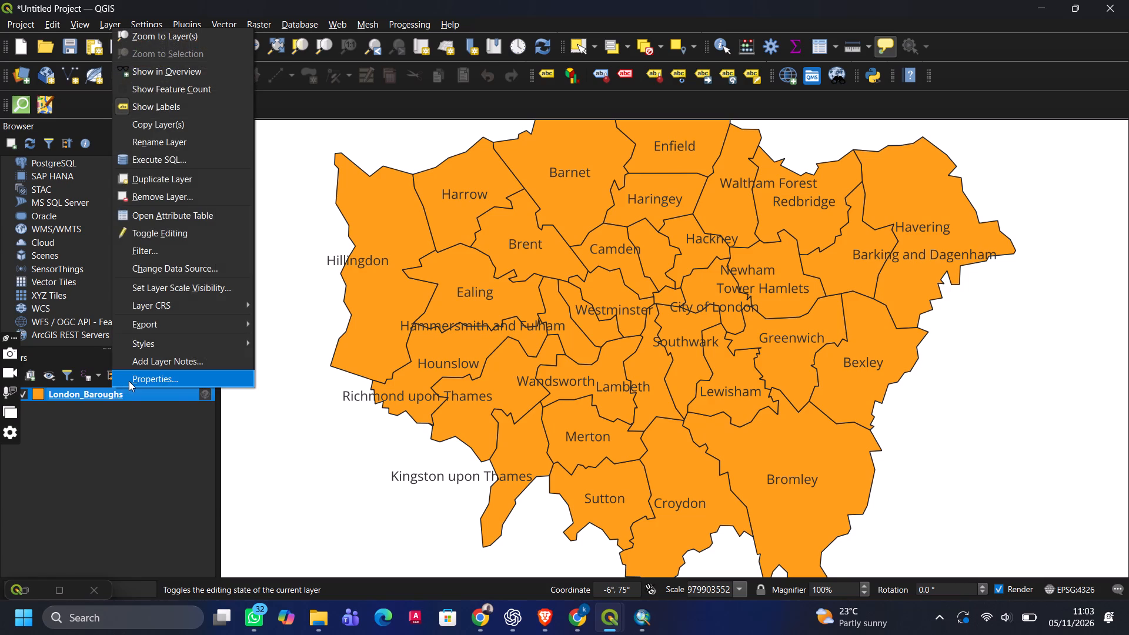
click(129, 381)
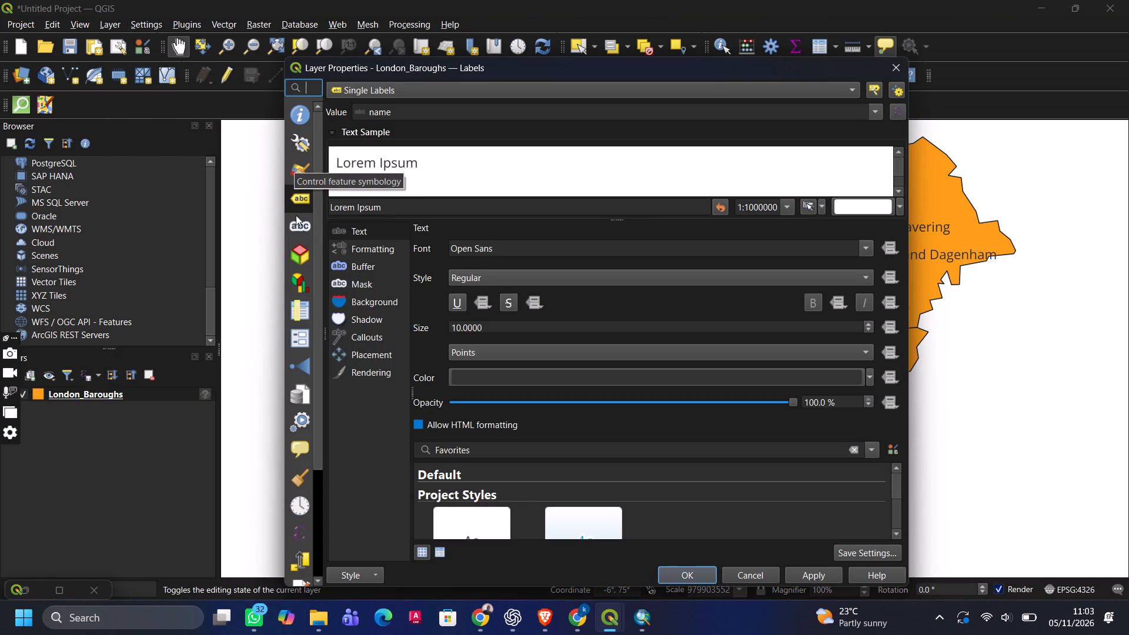
click(300, 272)
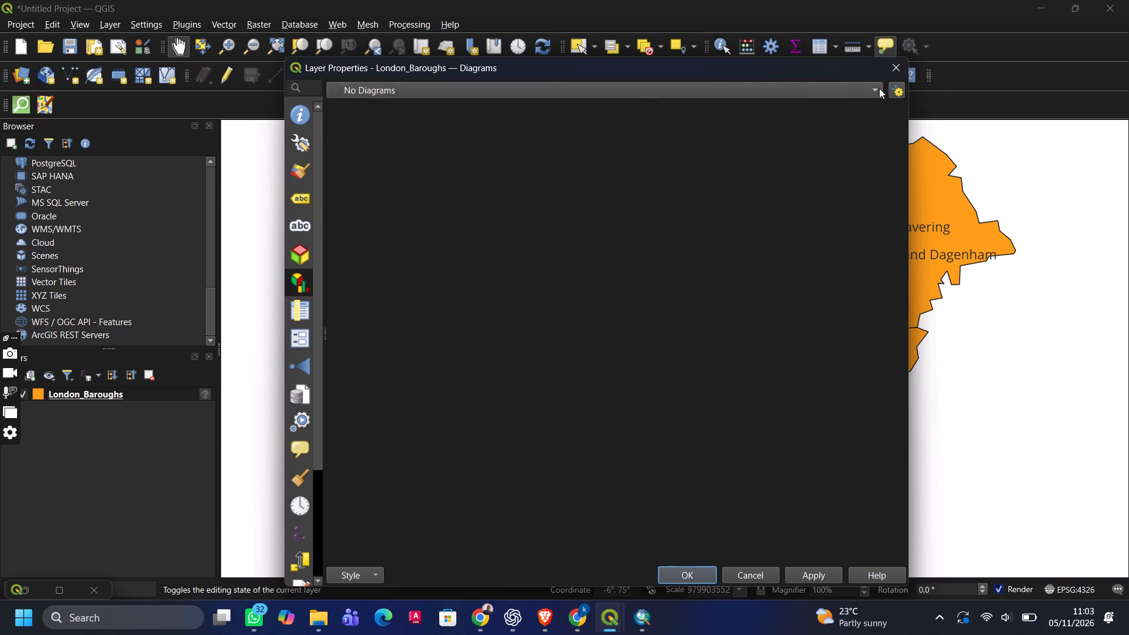
click(876, 89)
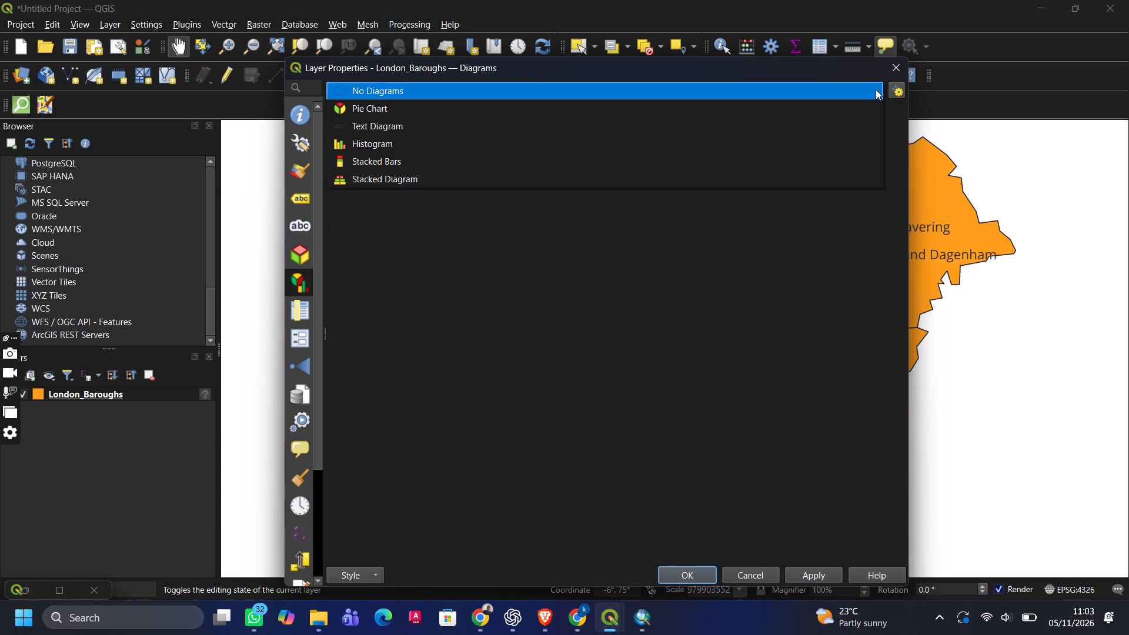
click(841, 102)
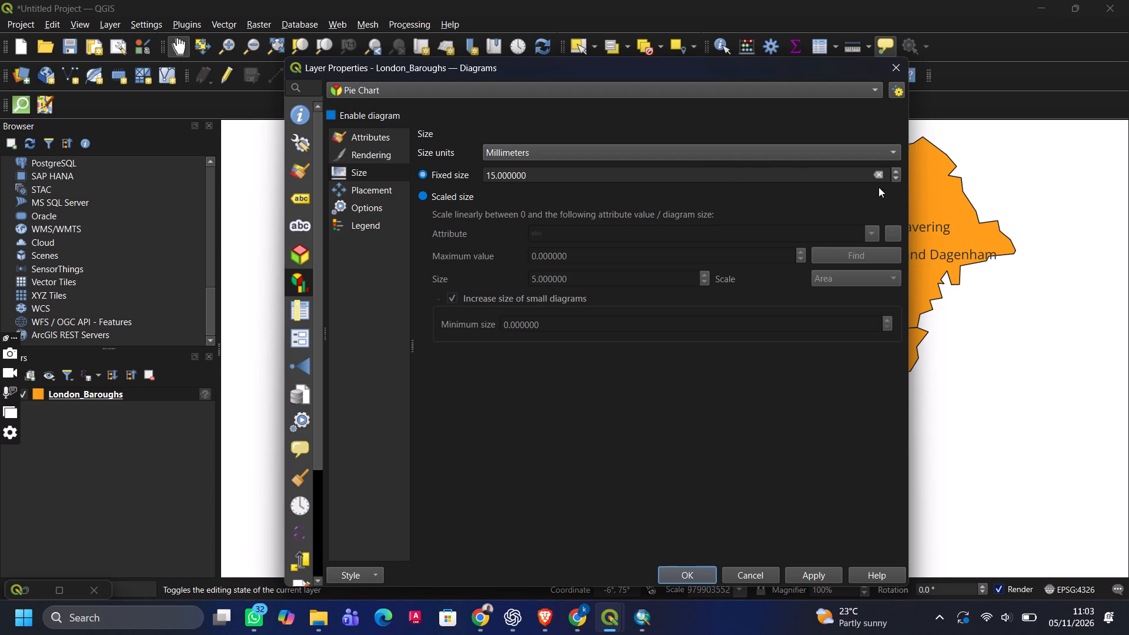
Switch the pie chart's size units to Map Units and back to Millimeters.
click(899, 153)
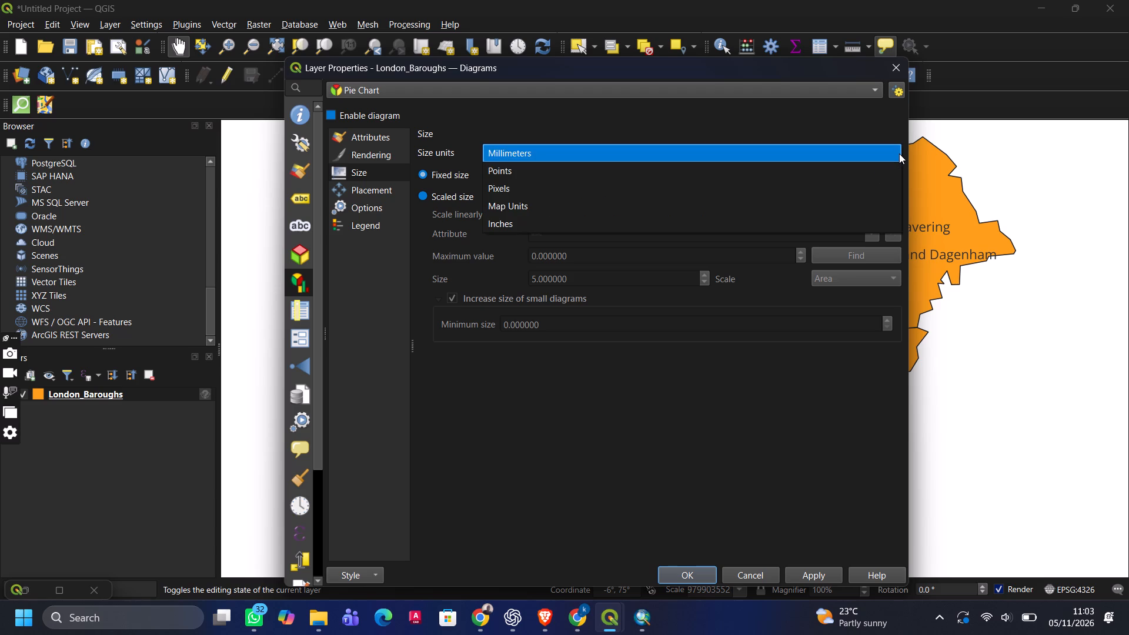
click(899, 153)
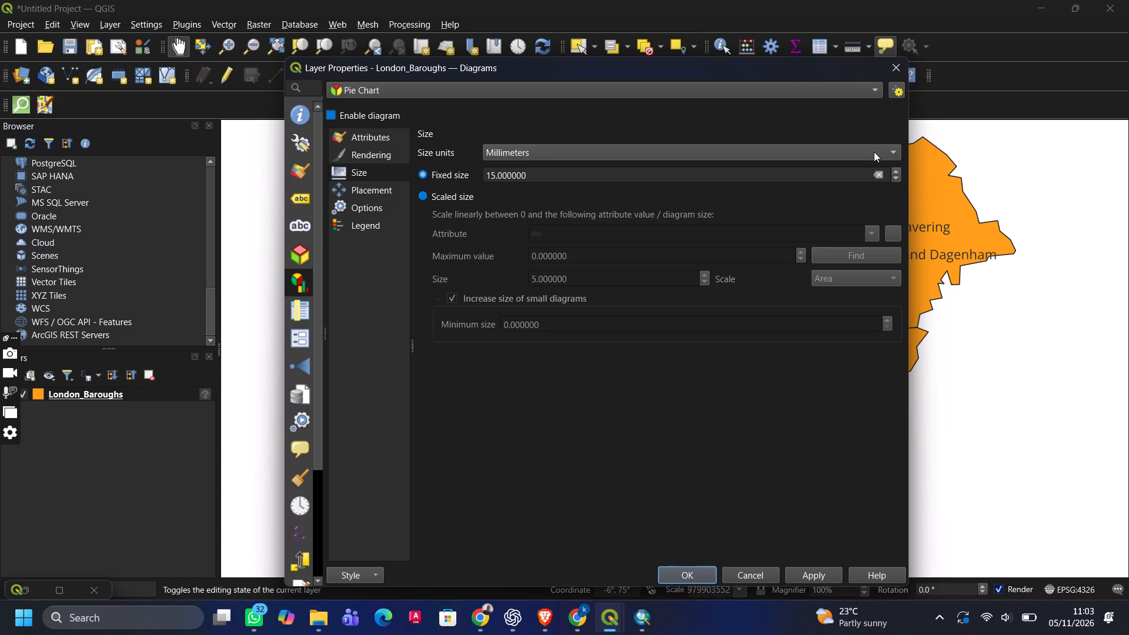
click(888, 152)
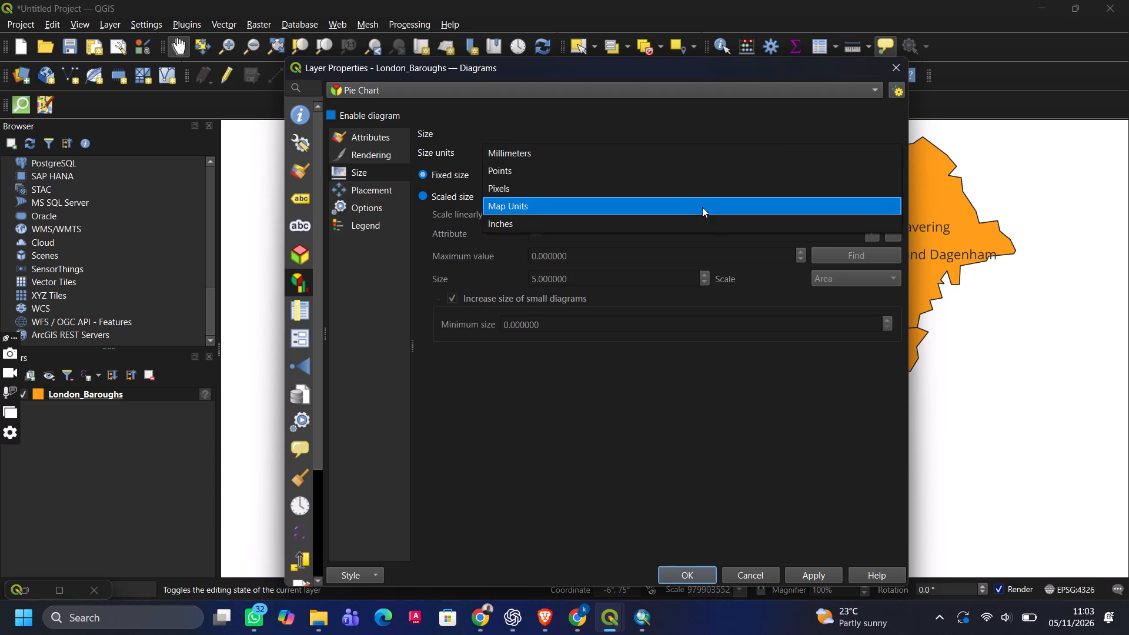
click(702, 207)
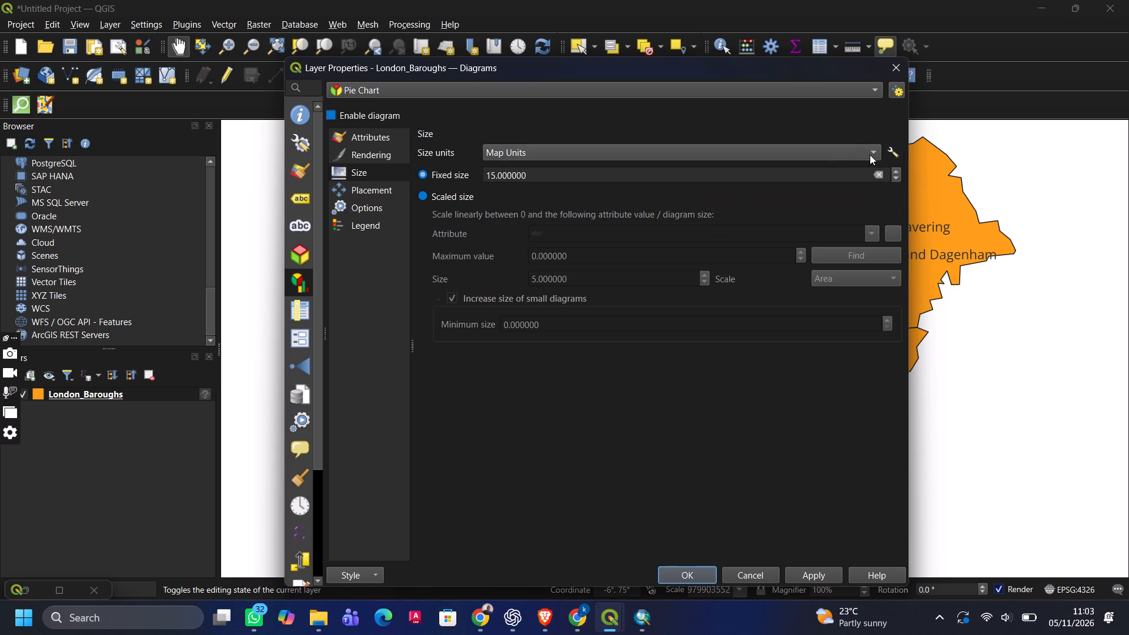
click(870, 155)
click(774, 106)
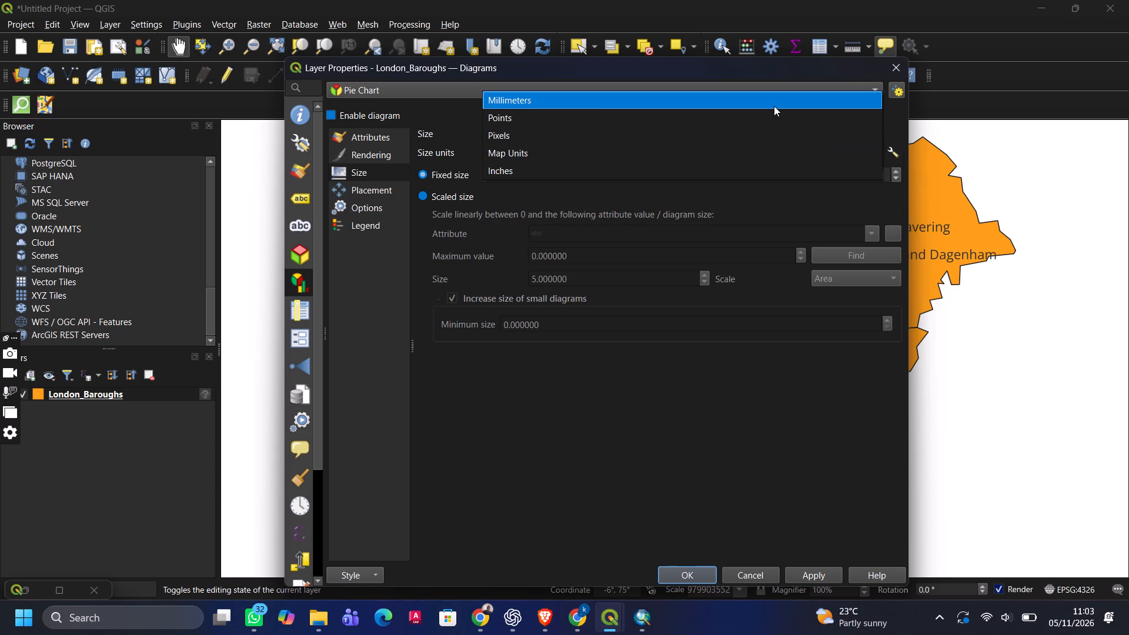
Try to use the Pop_2001 attribute for the pie chart and apply the diagram settings.
click(382, 132)
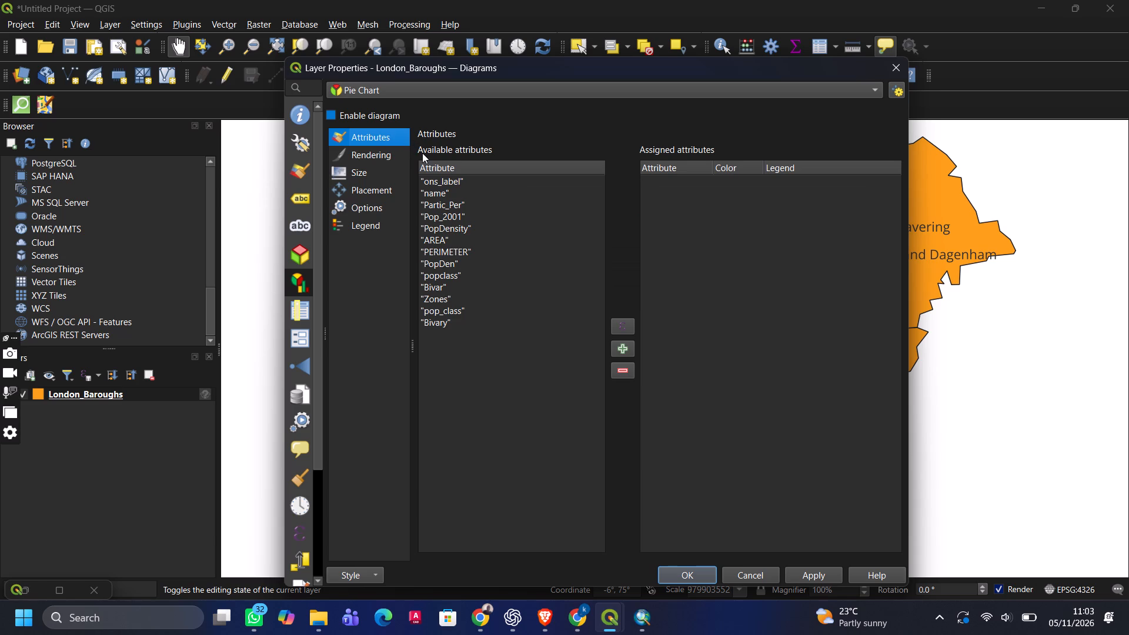
click(442, 218)
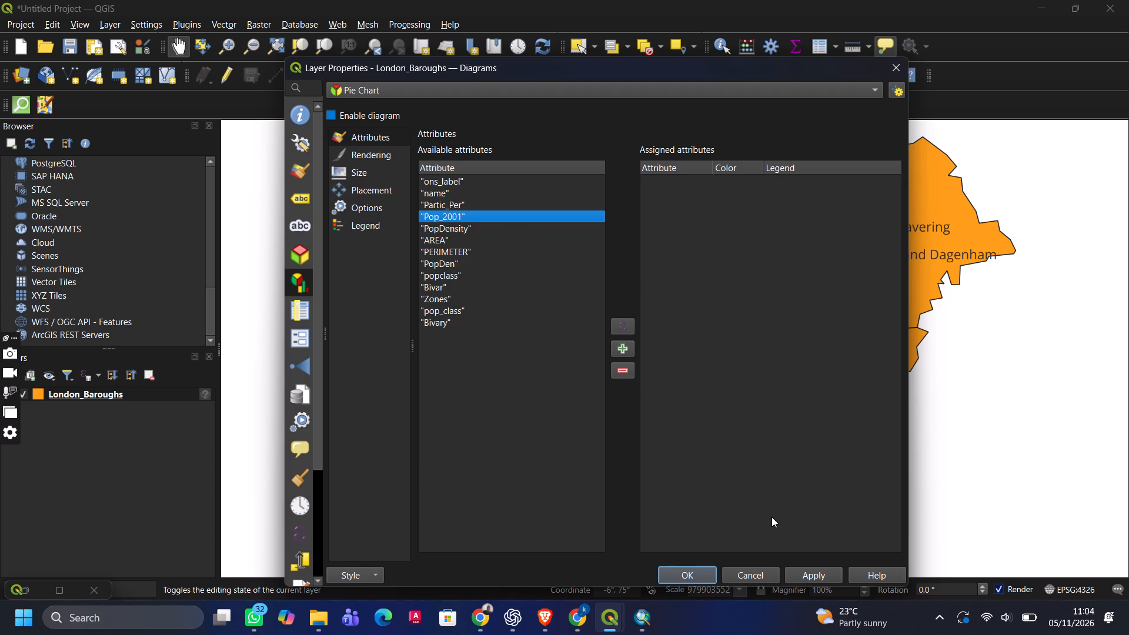
click(814, 570)
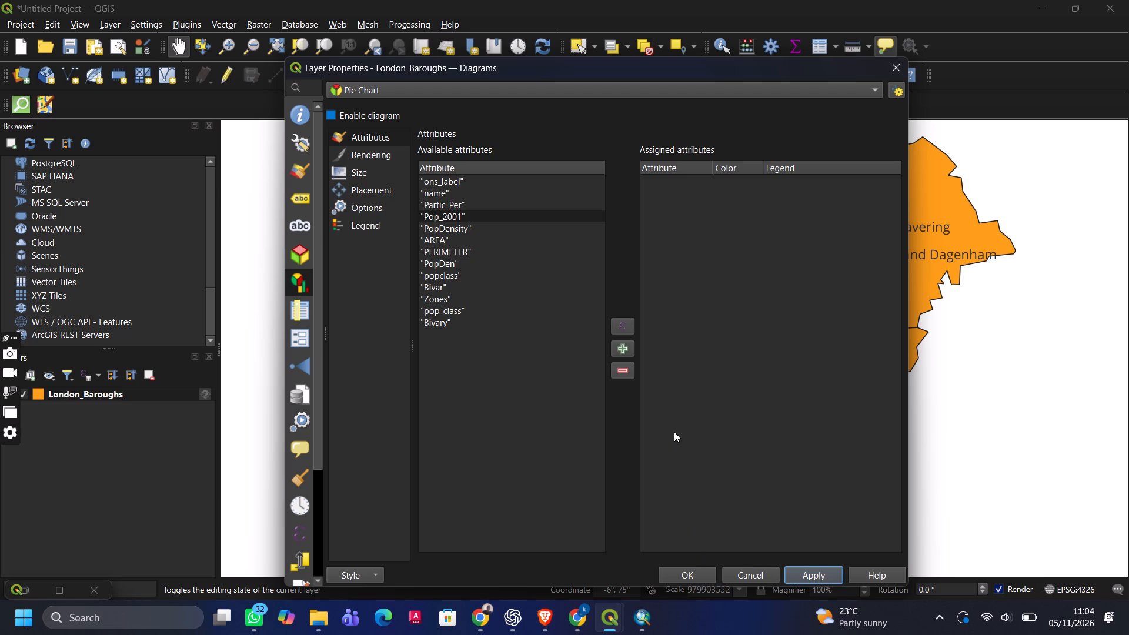
Set the pie chart's line width to 0.2 millimeters in its rendering settings.
click(356, 158)
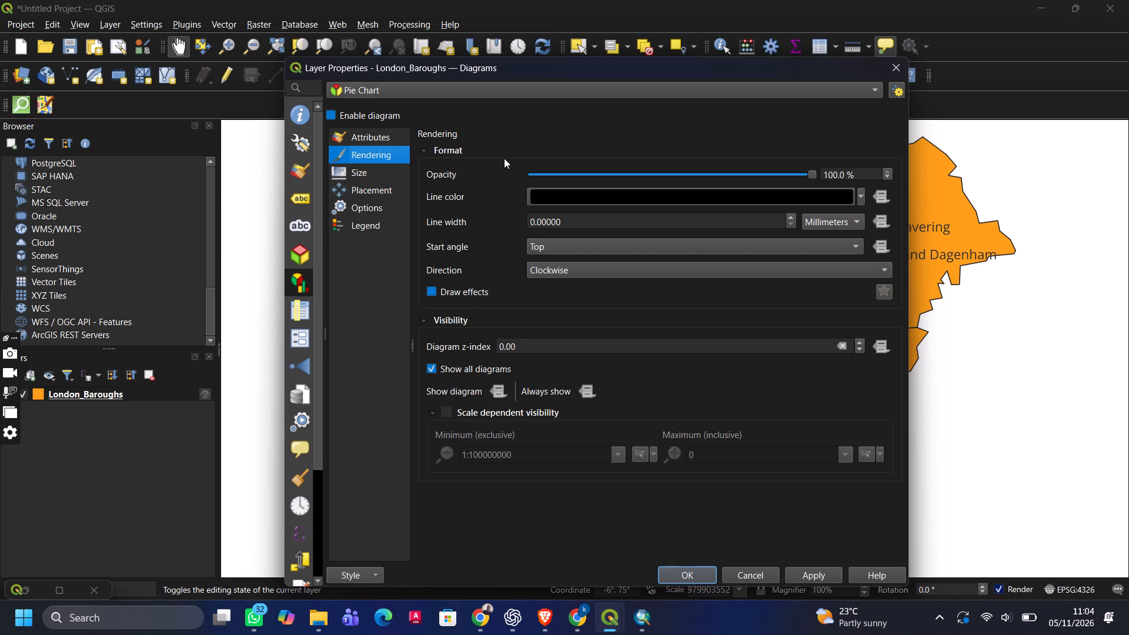
click(857, 198)
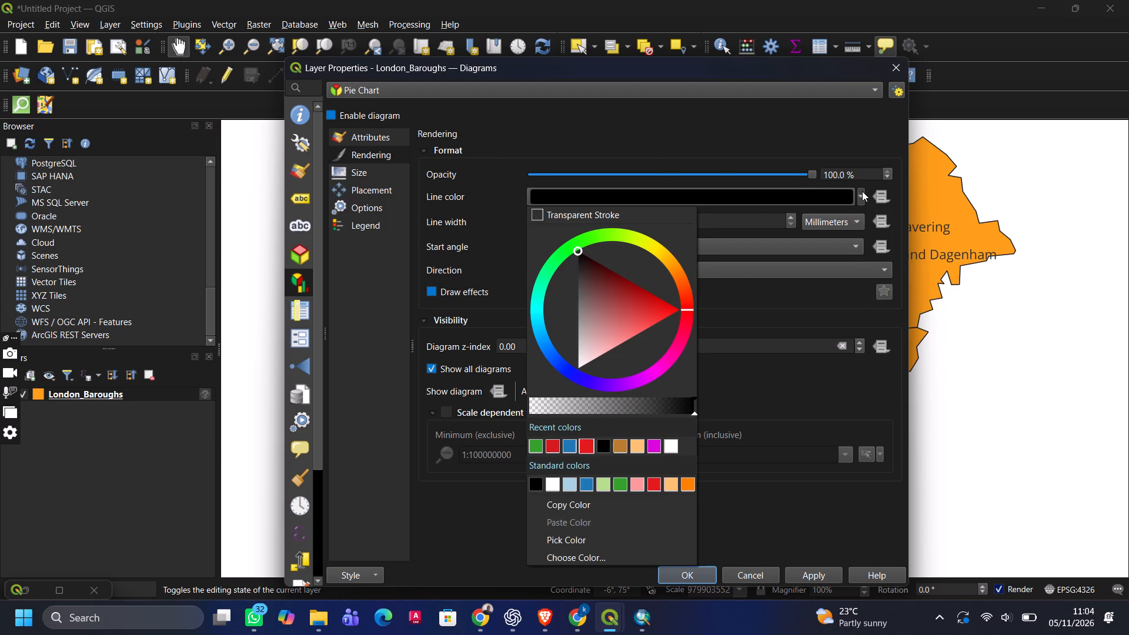
click(862, 192)
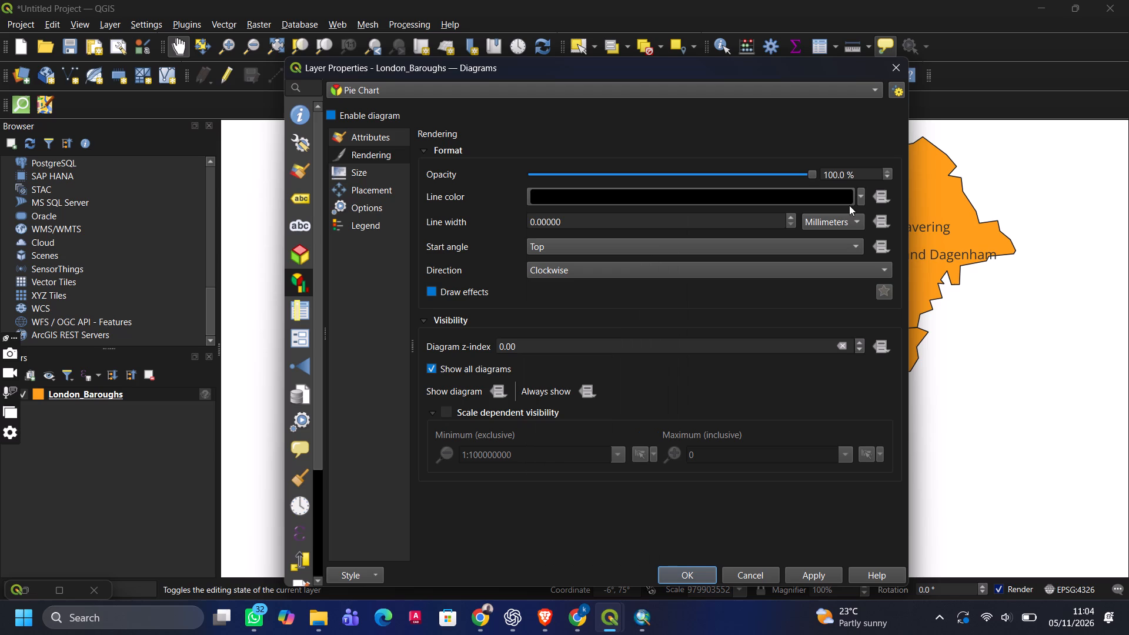
click(790, 218)
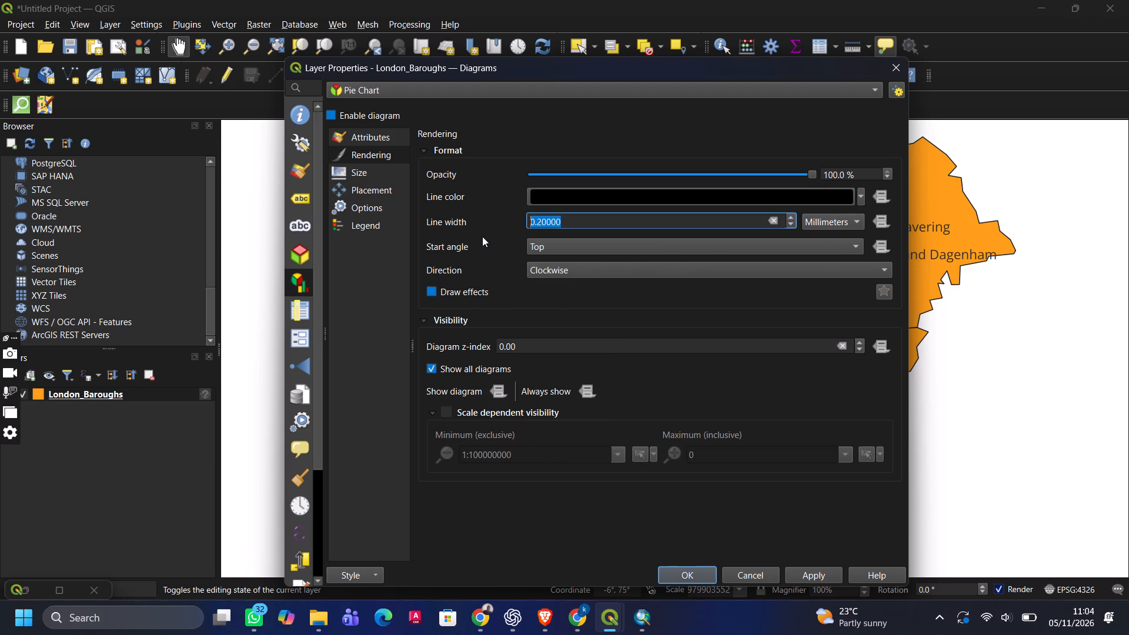
Scale the pie chart size by the Pop_2001 attribute, with a minimum size of 0.2 millimeters for small diagrams.
click(362, 181)
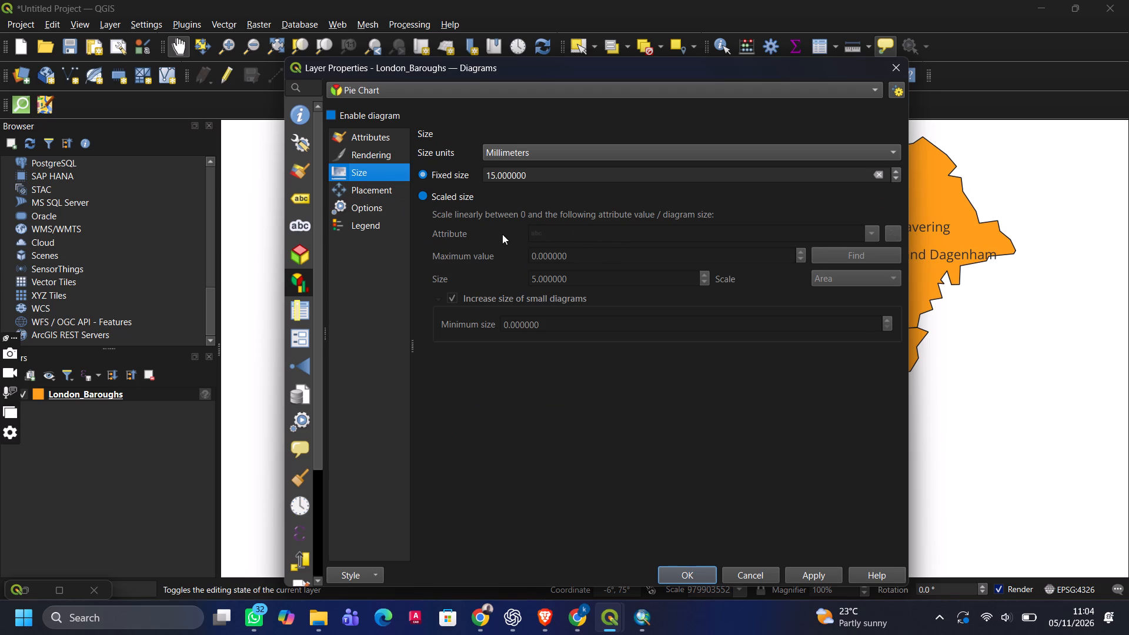
click(873, 233)
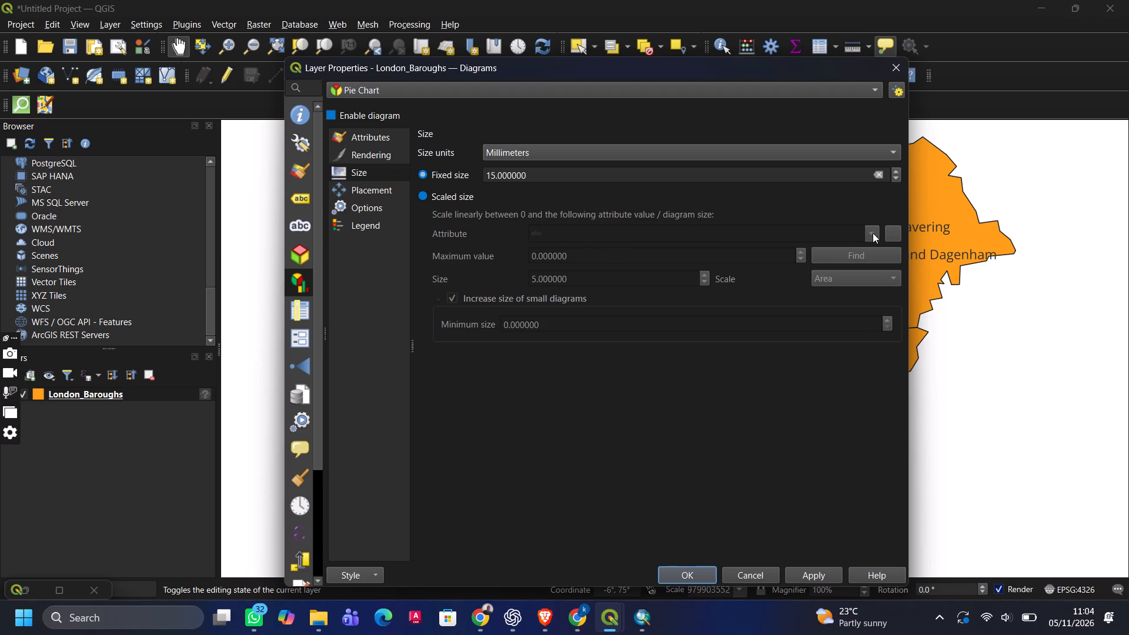
click(873, 233)
click(892, 233)
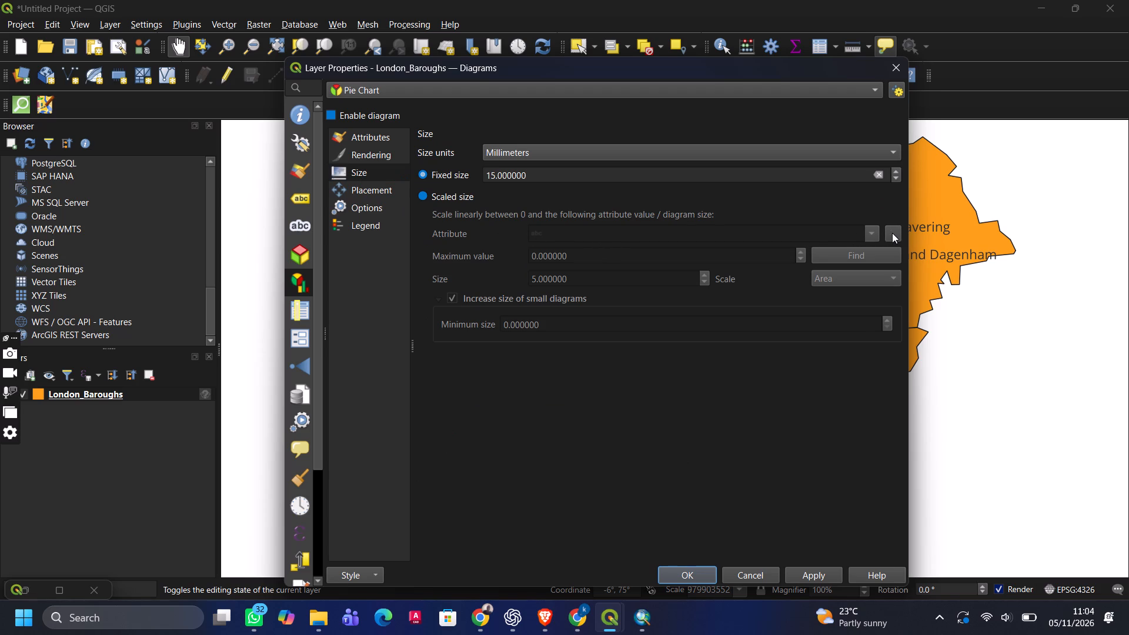
click(892, 233)
click(426, 195)
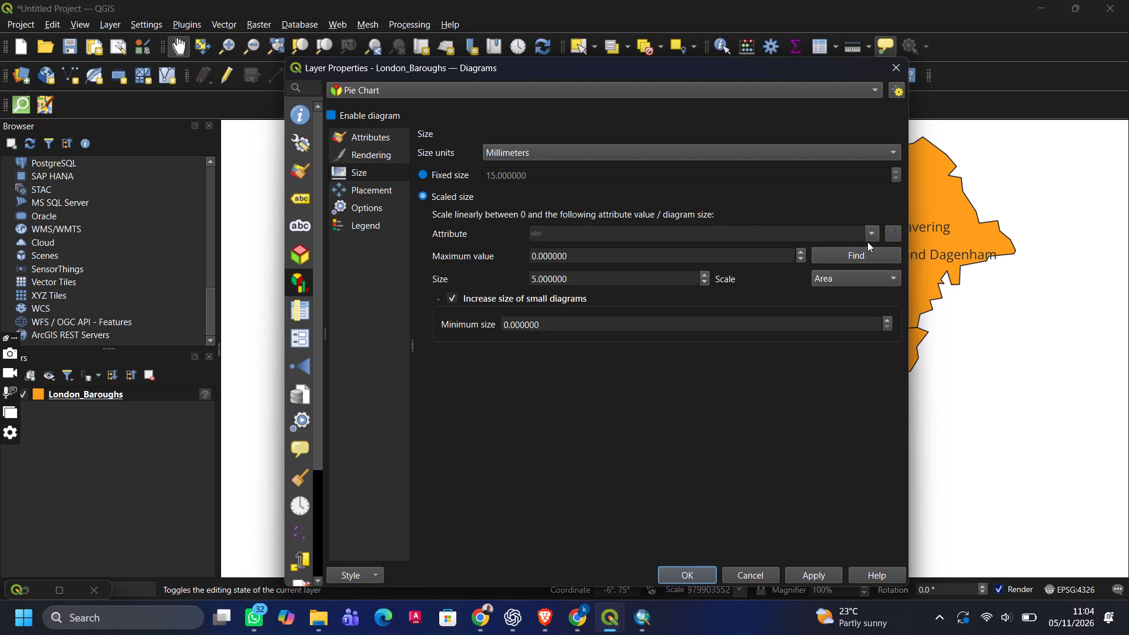
click(870, 237)
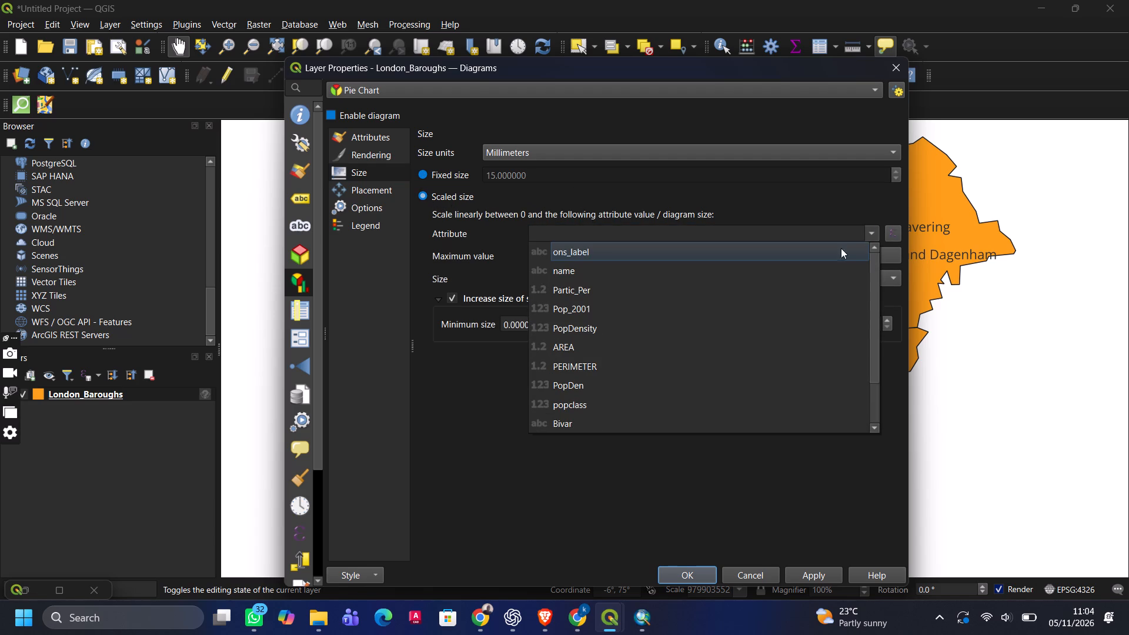
click(702, 300)
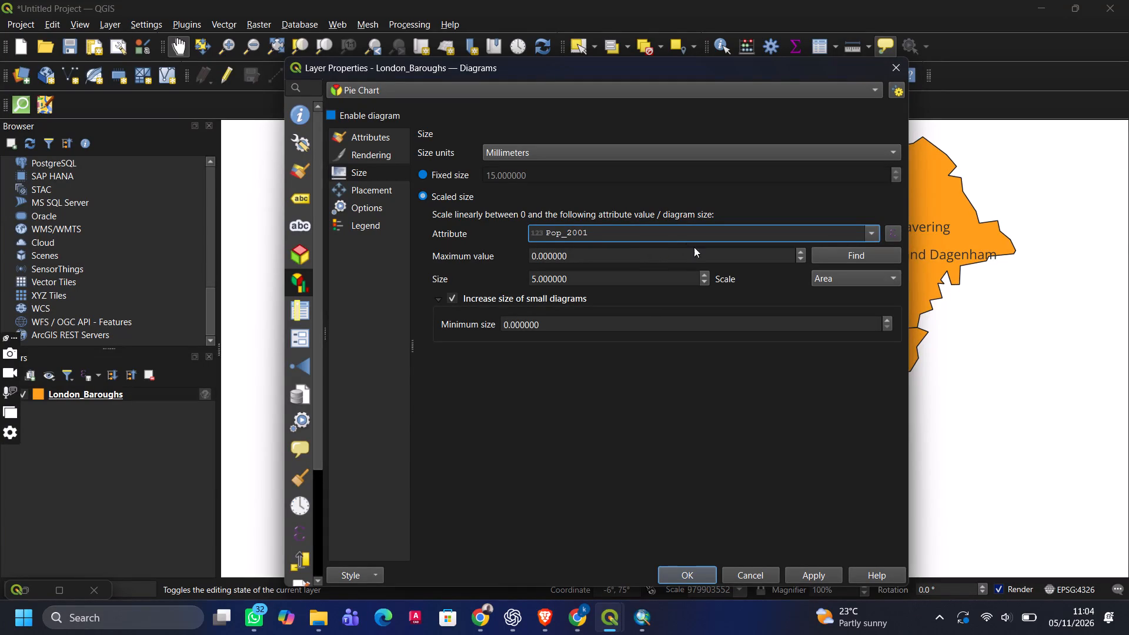
click(885, 322)
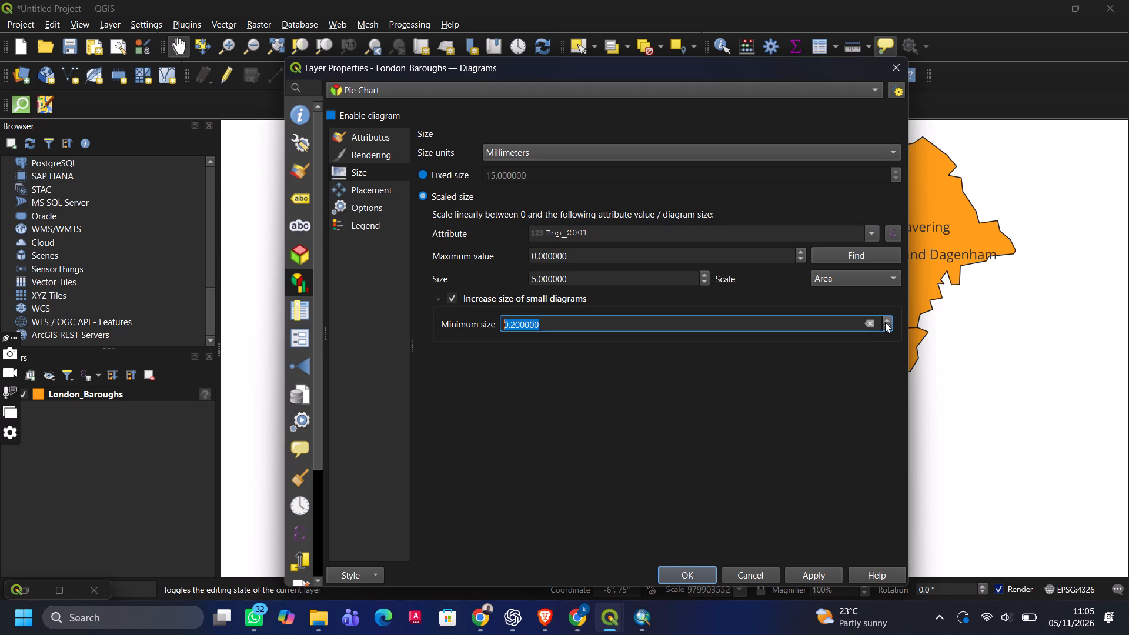
Set the pie chart placement to Over Centroid.
click(359, 189)
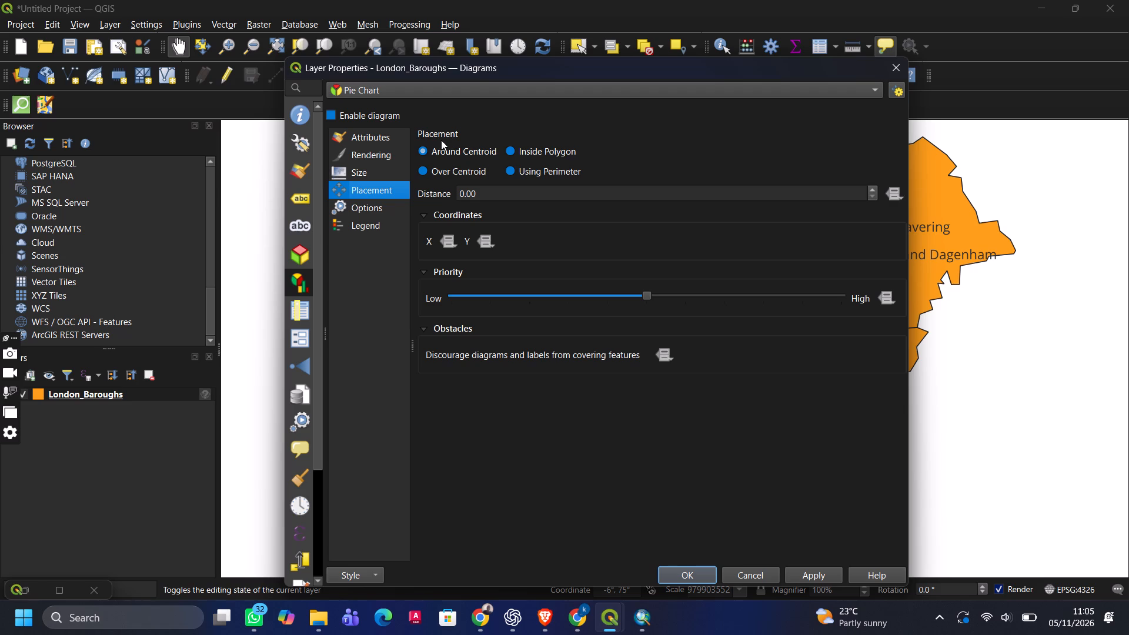
click(424, 170)
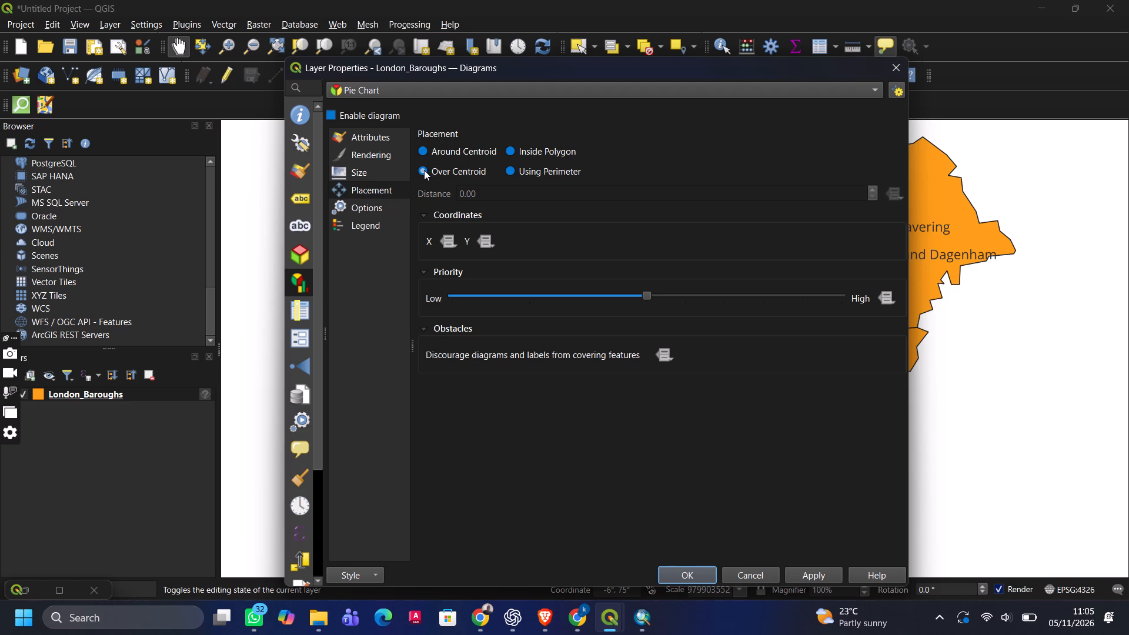
Set the diagram size legend to a collapsed legend, then apply the layer properties and close them.
click(382, 209)
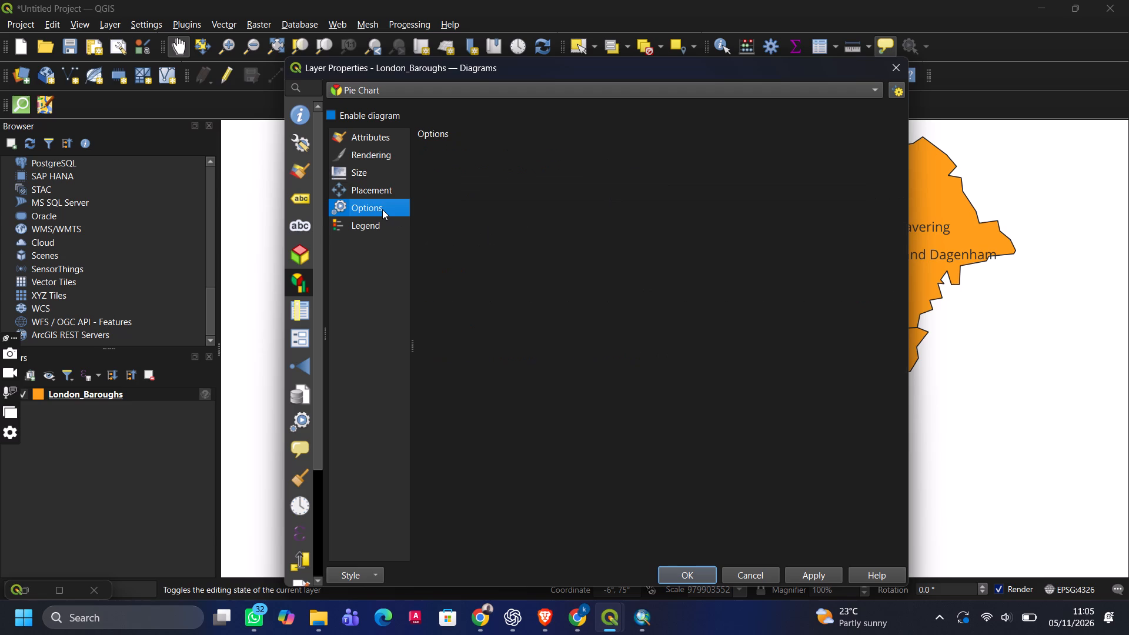
click(372, 223)
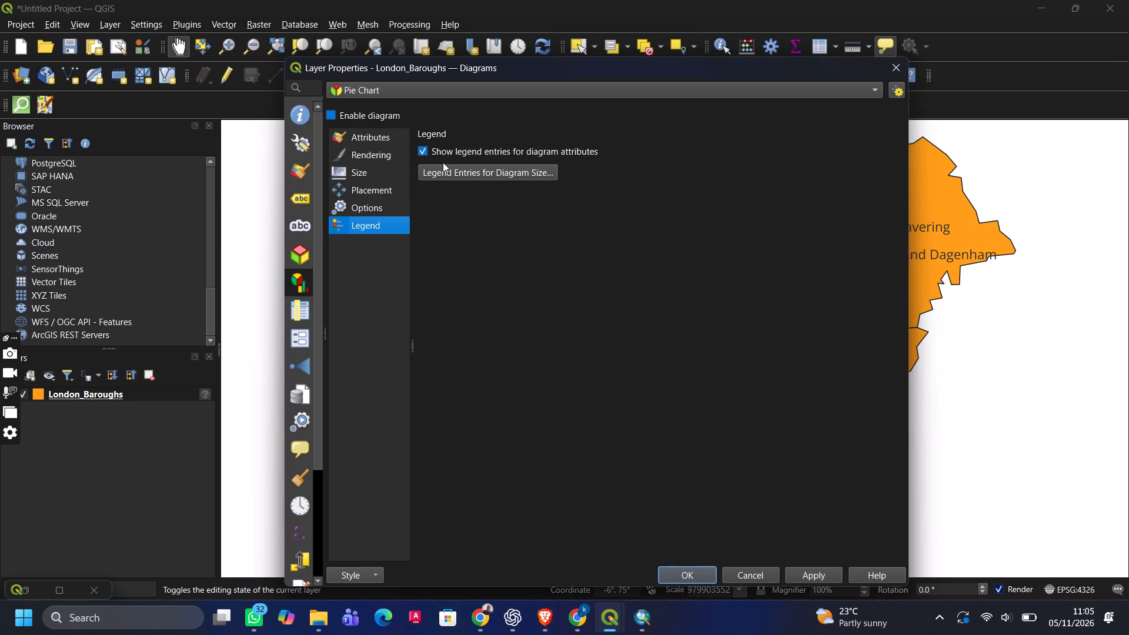
click(553, 175)
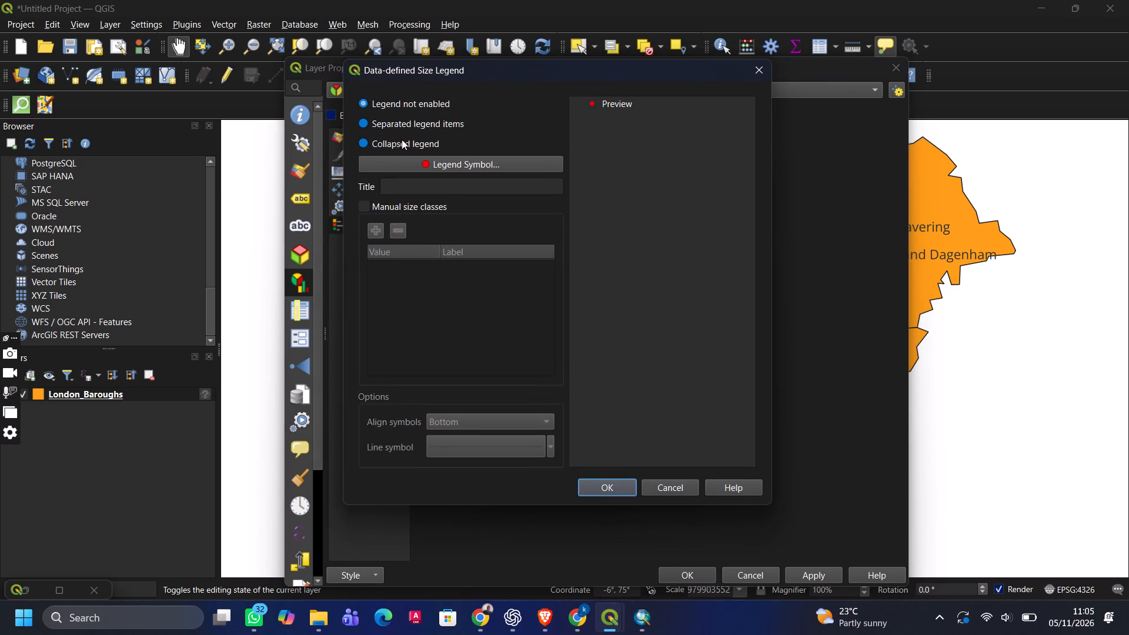
click(362, 138)
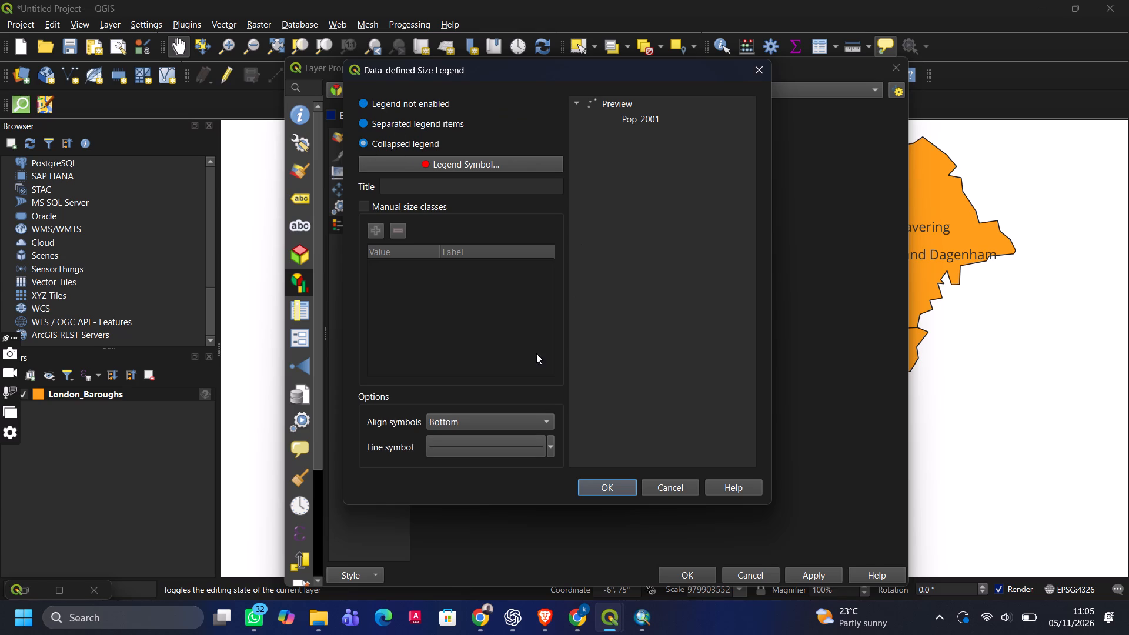
click(603, 484)
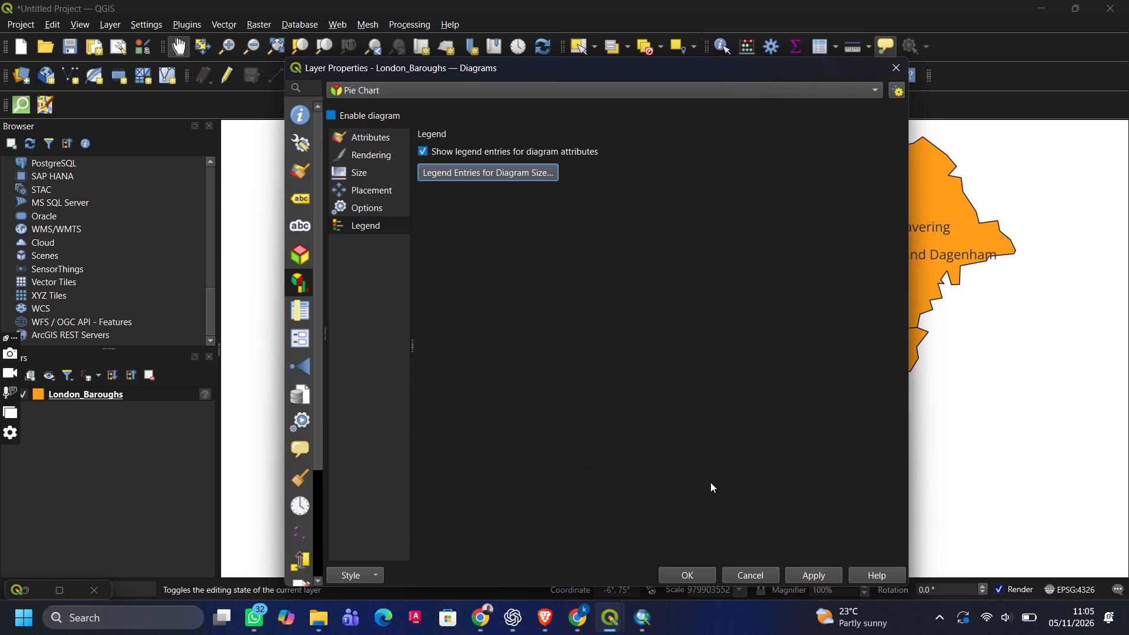
click(822, 569)
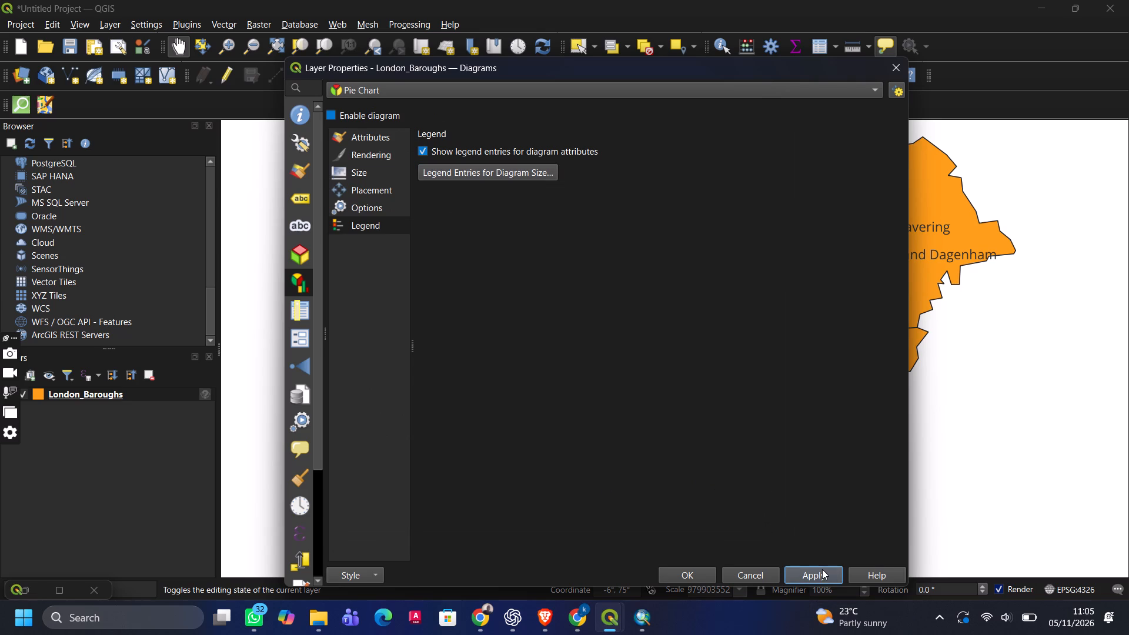
click(693, 569)
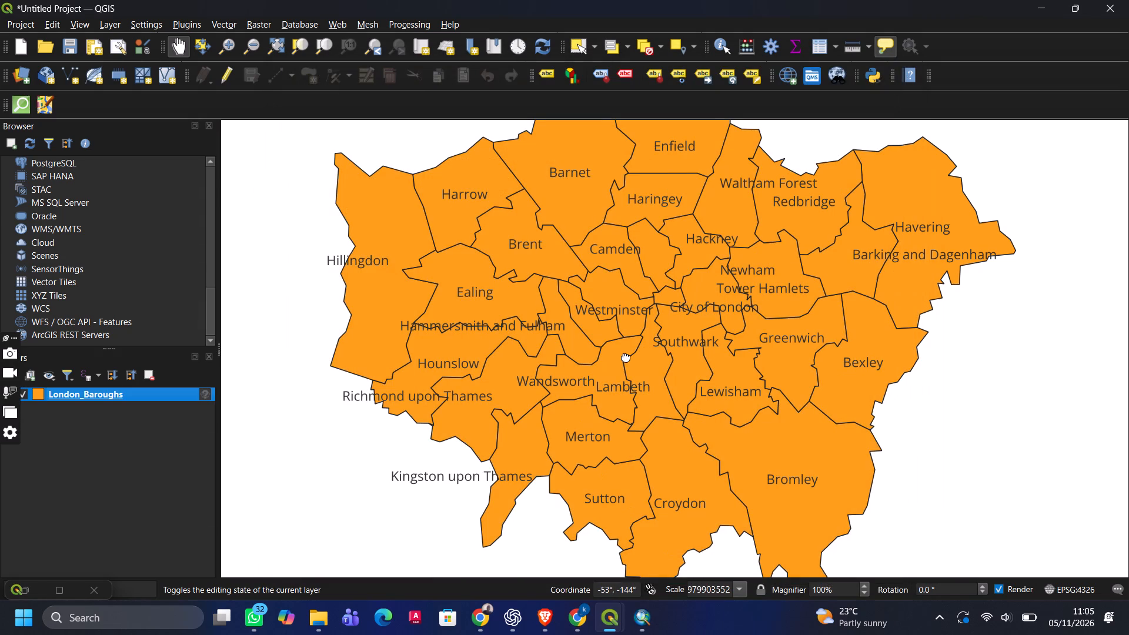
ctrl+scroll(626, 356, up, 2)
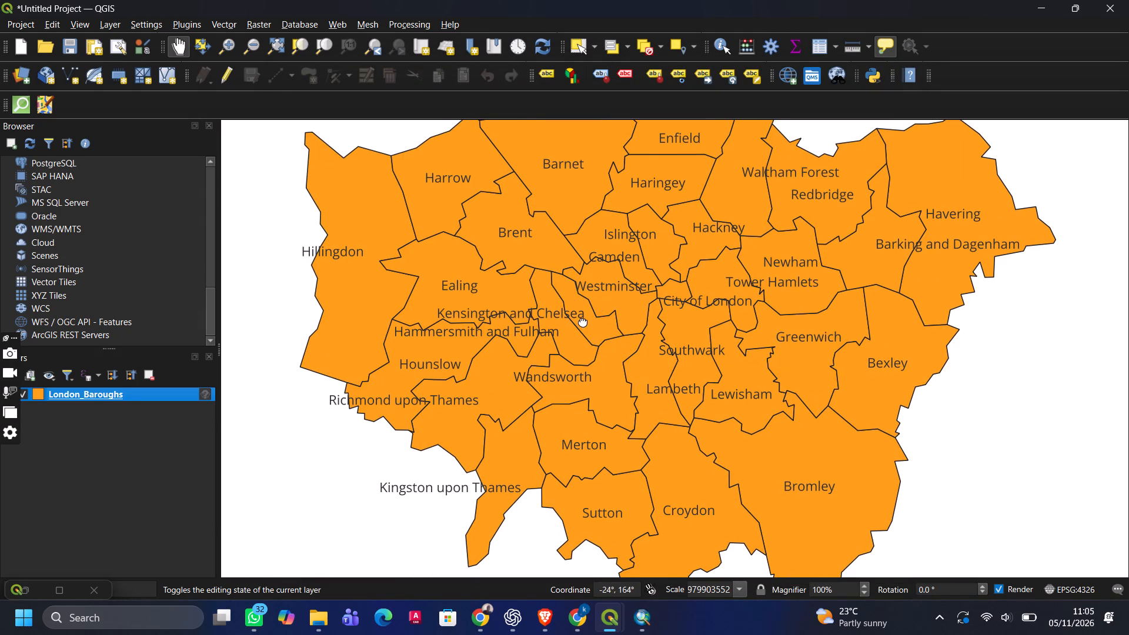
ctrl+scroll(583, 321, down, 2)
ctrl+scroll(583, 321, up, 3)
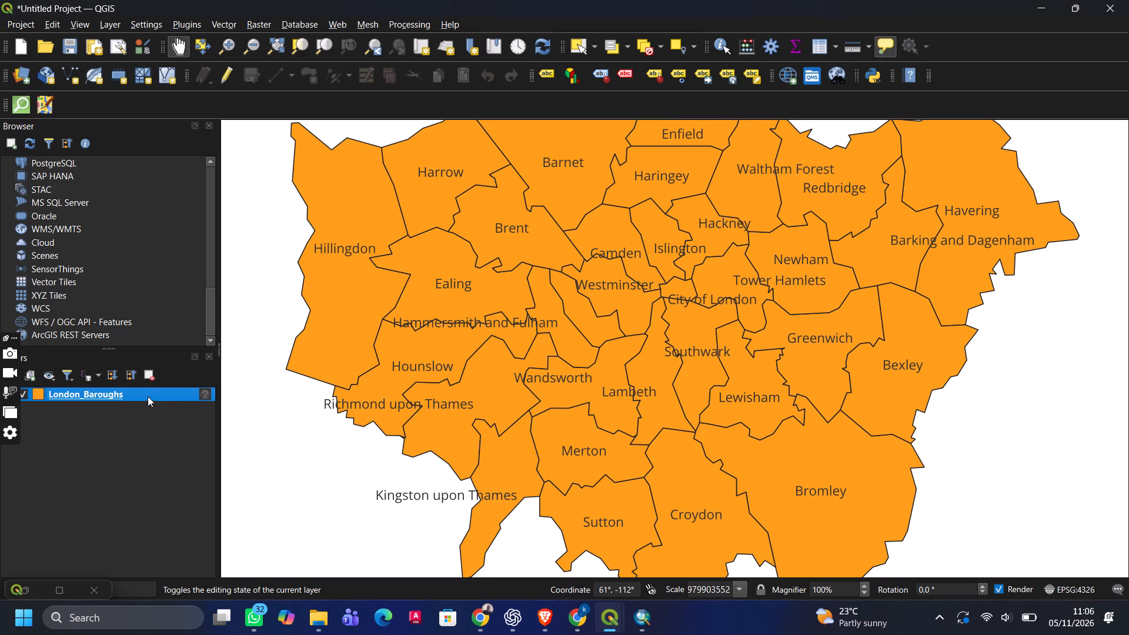
Reopen the London_Baroughs layer properties, enable the diagram and try to apply the settings.
click(140, 397)
right_click(140, 397)
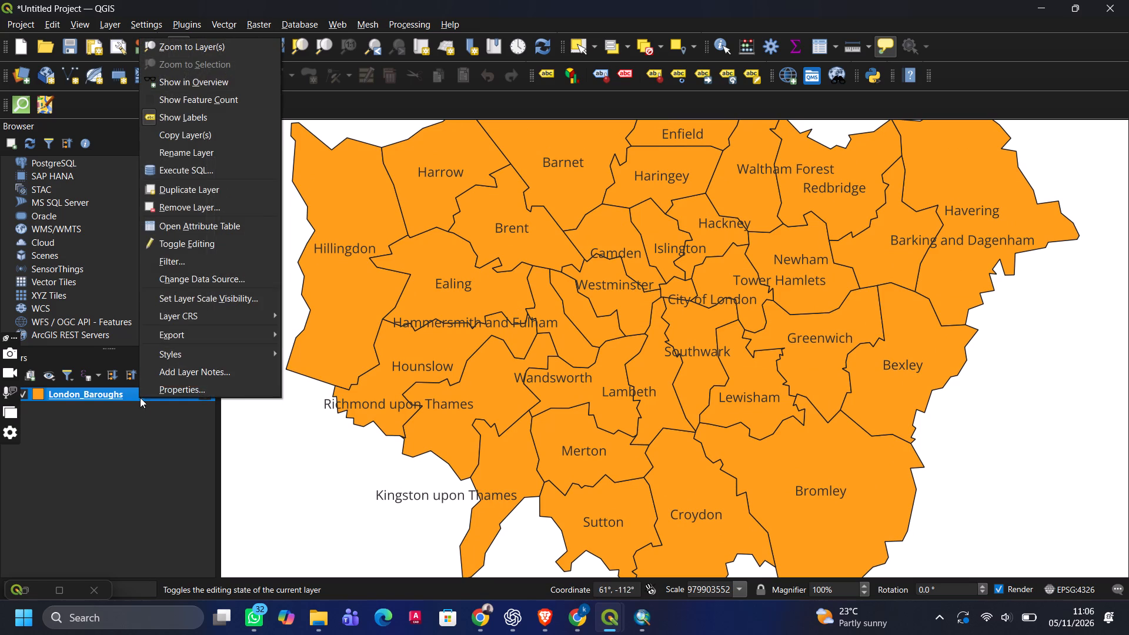
click(165, 385)
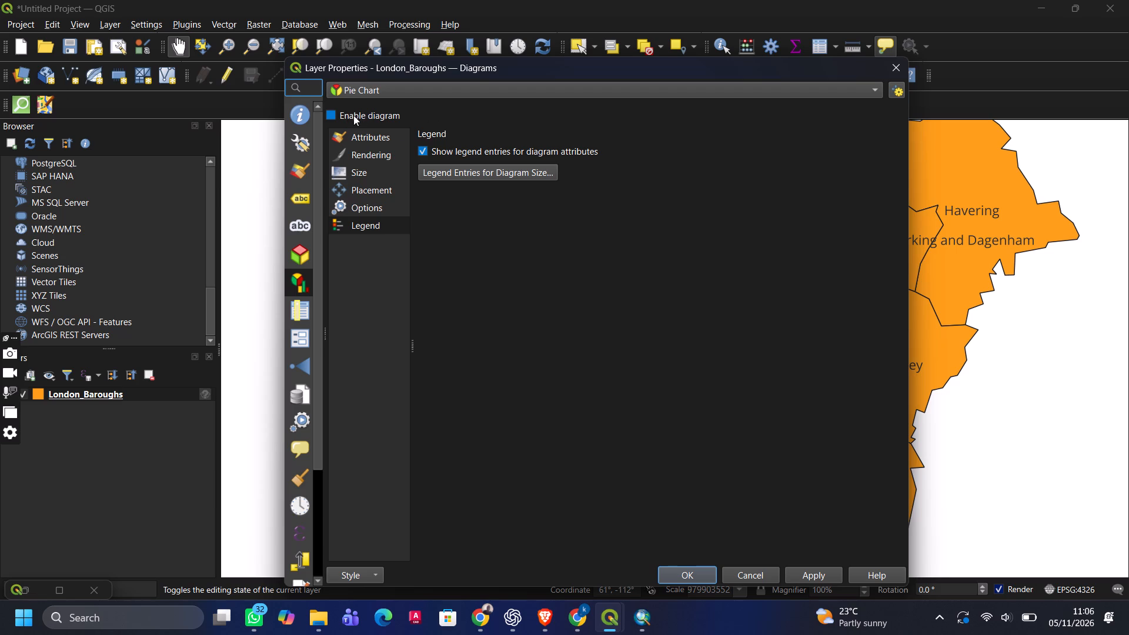
click(333, 114)
click(817, 571)
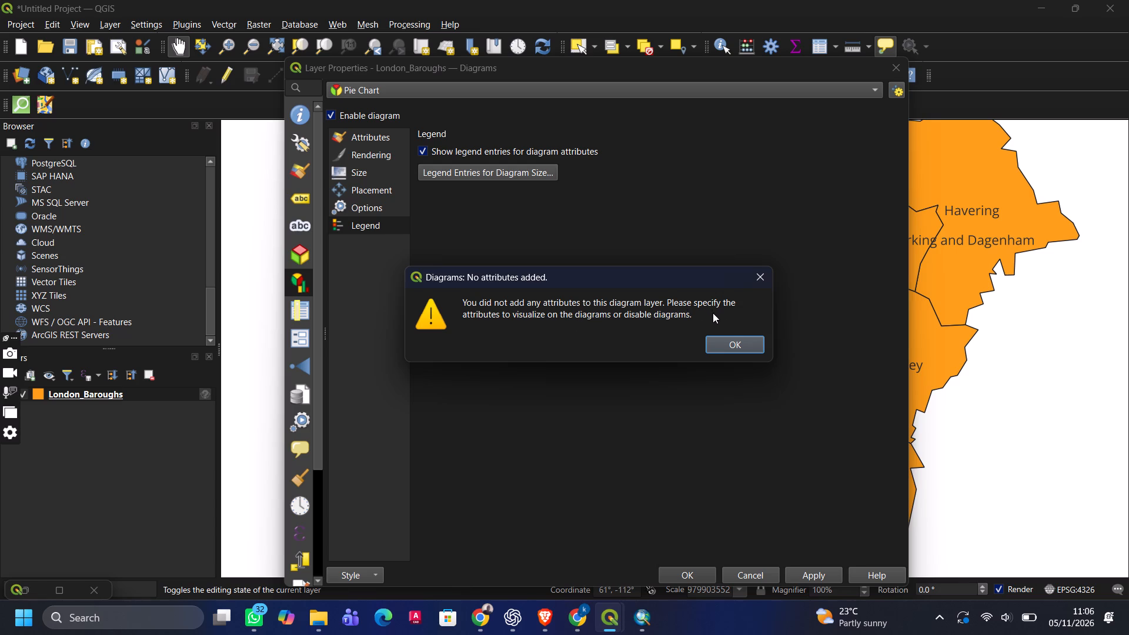
click(734, 342)
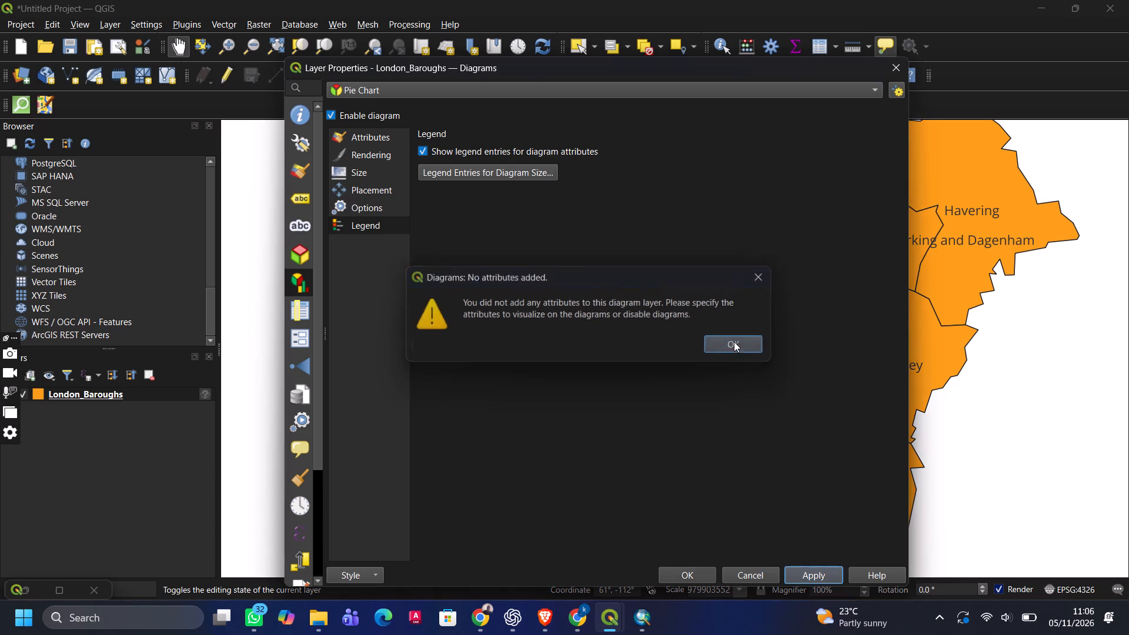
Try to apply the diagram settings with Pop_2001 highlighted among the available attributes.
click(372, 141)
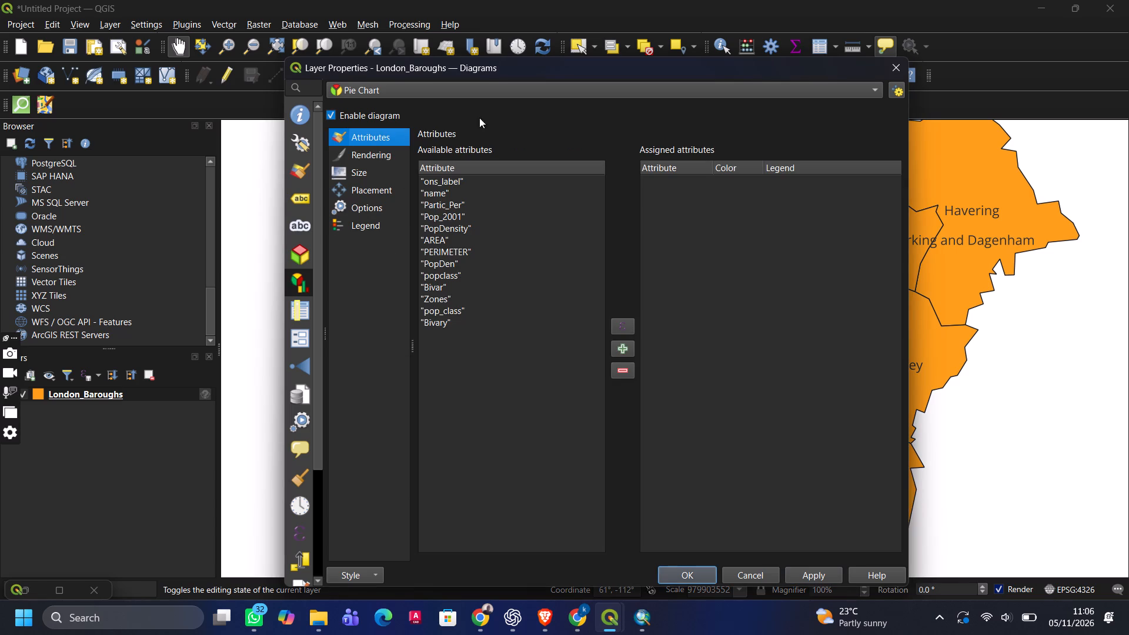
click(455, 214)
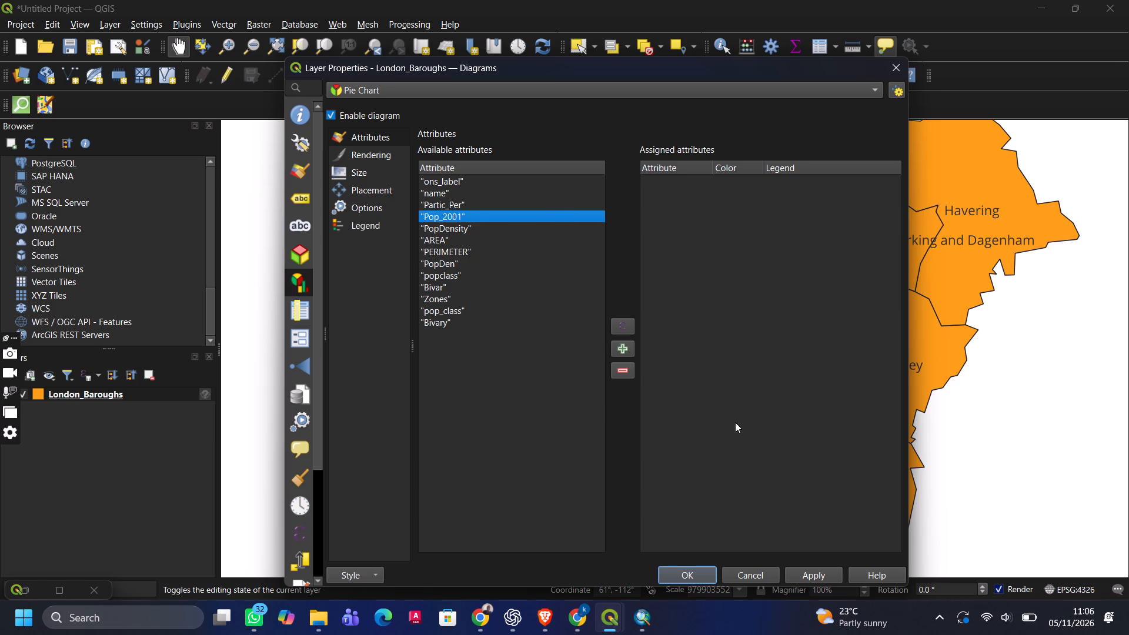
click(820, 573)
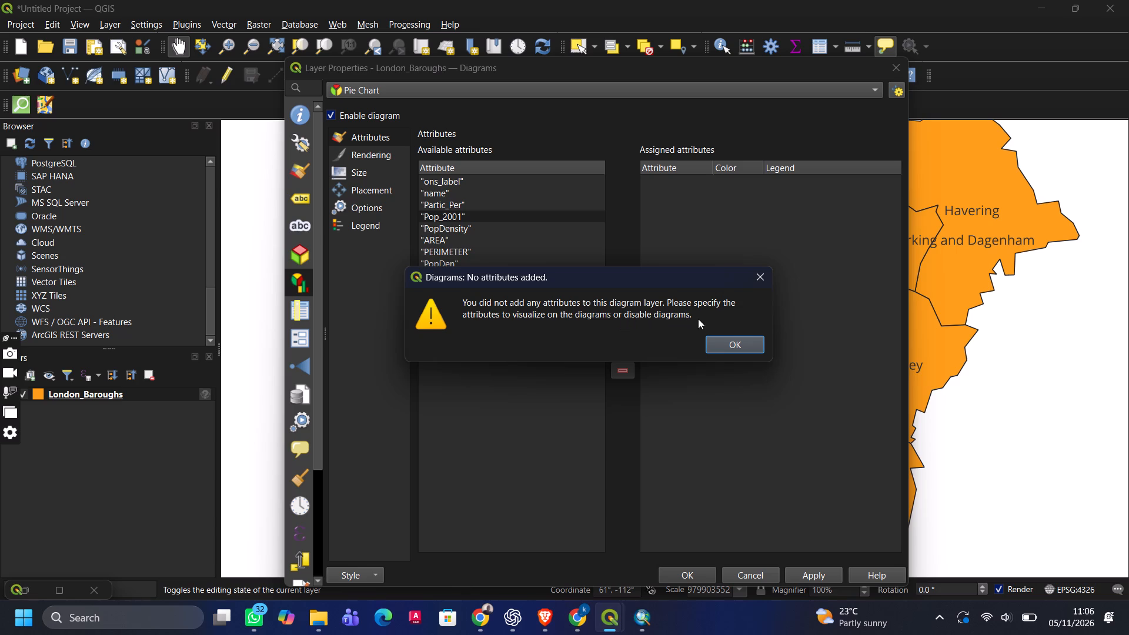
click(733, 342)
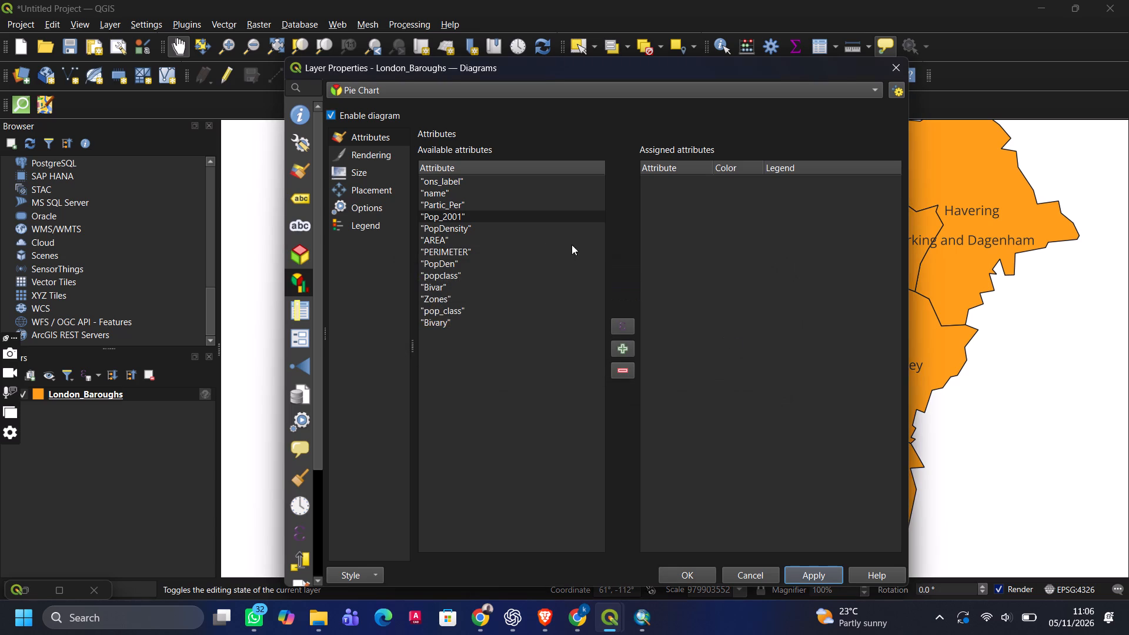
Add Pop_2001 to the pie chart's assigned attributes, review the rendering, size and placement settings, and apply the layer properties.
click(440, 219)
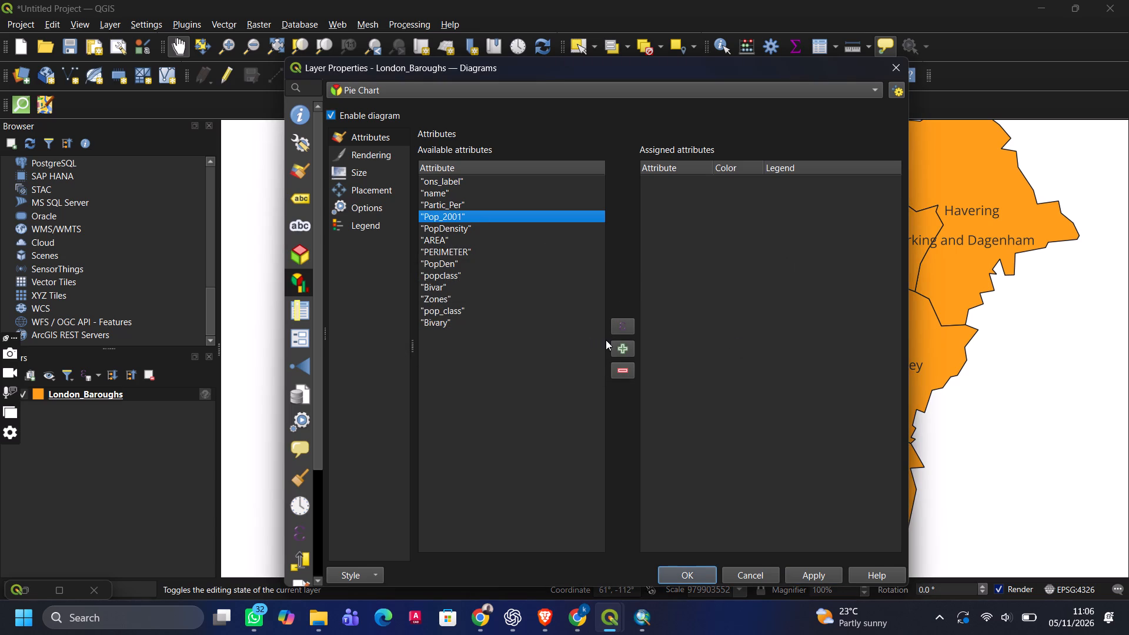
click(619, 346)
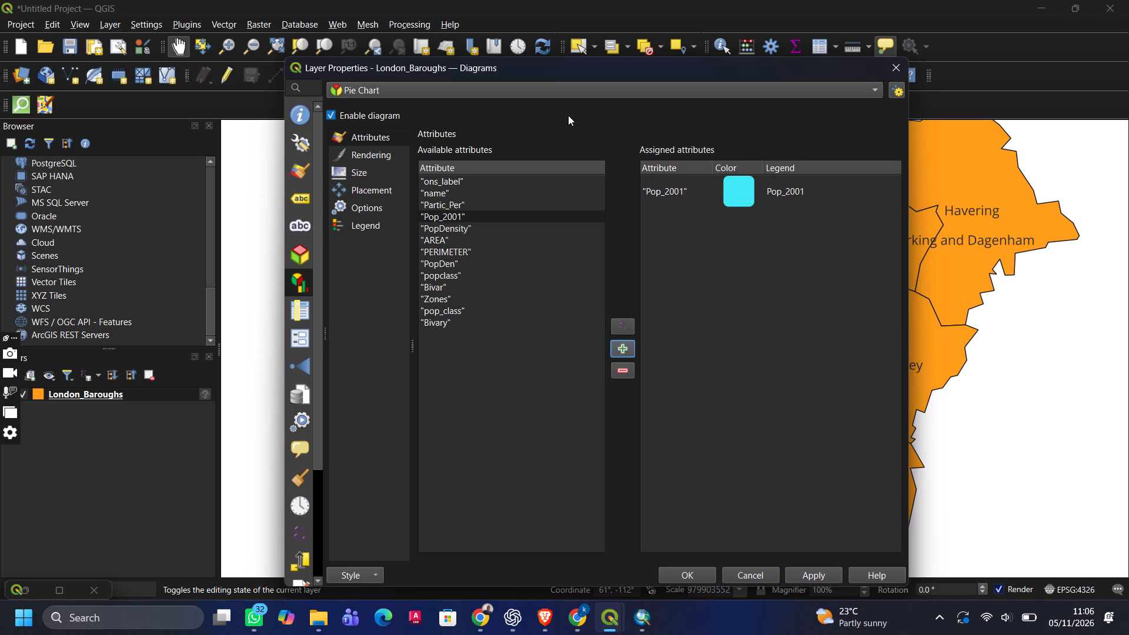
click(370, 148)
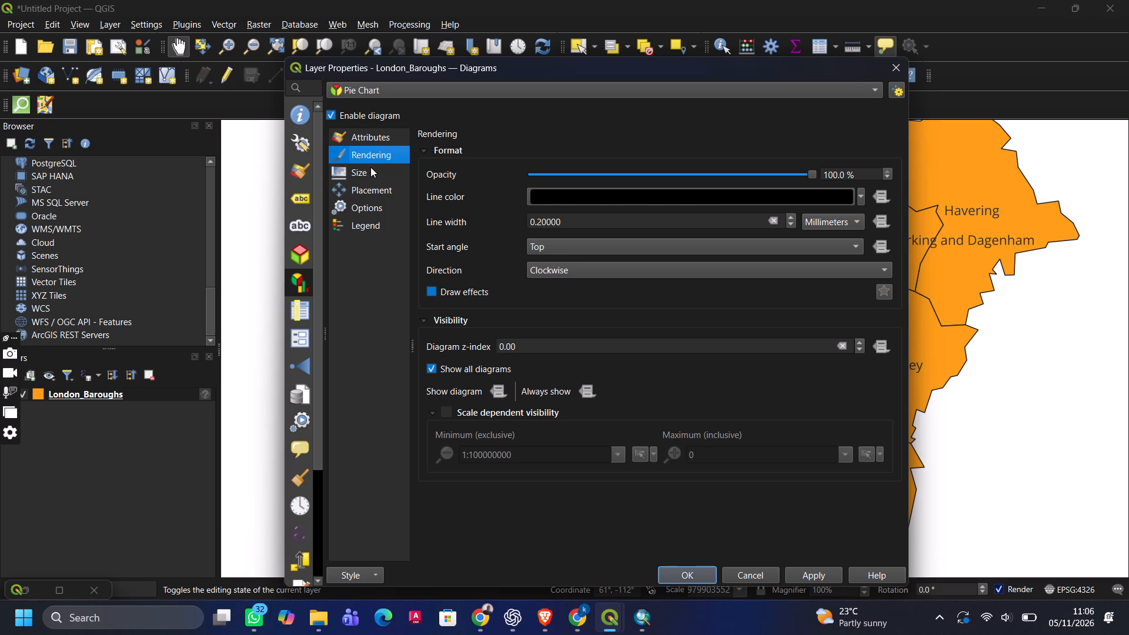
click(370, 167)
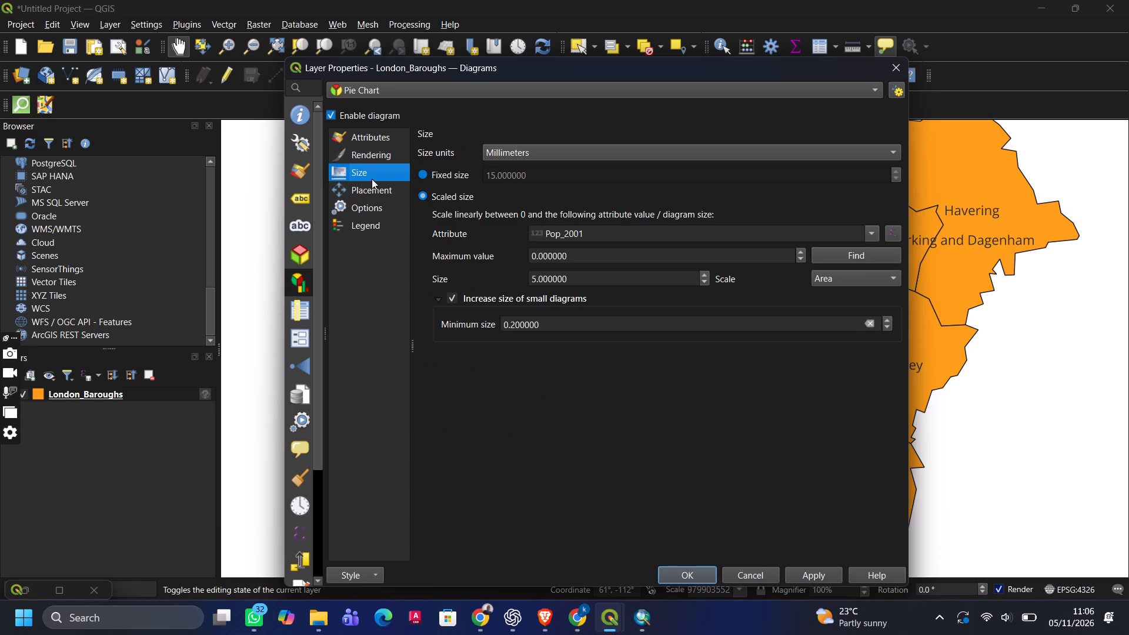
click(372, 185)
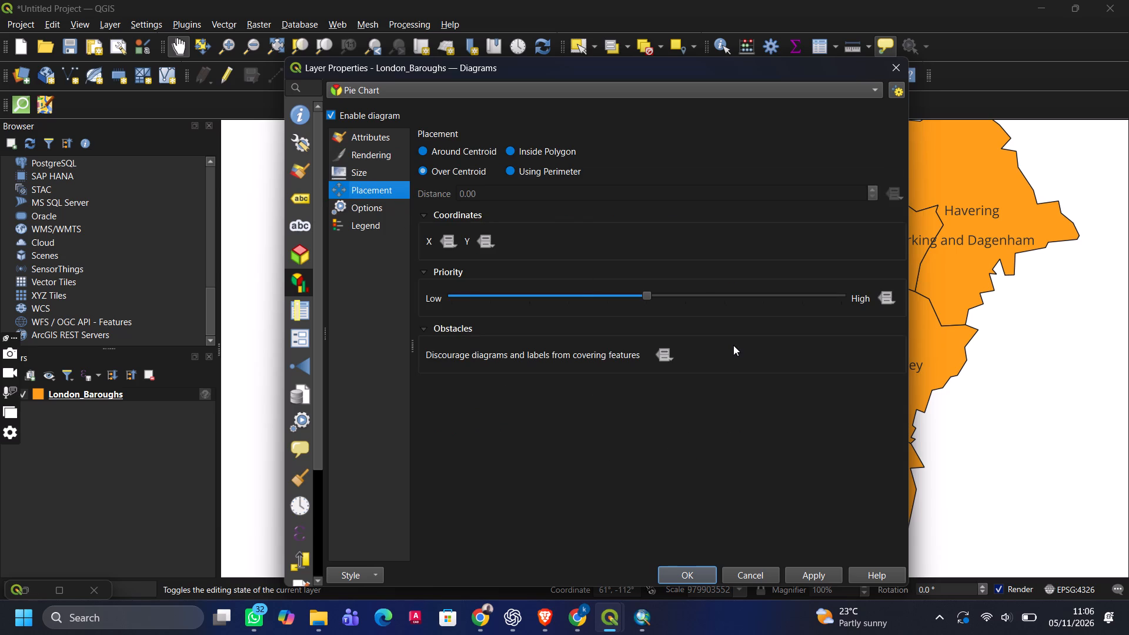
click(817, 569)
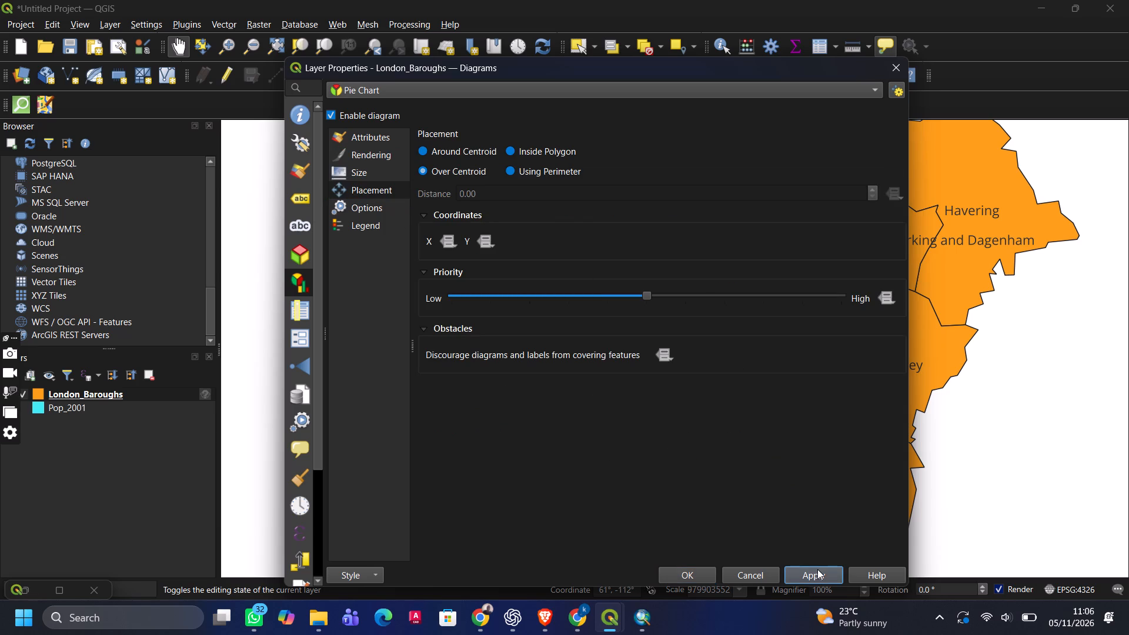
click(692, 570)
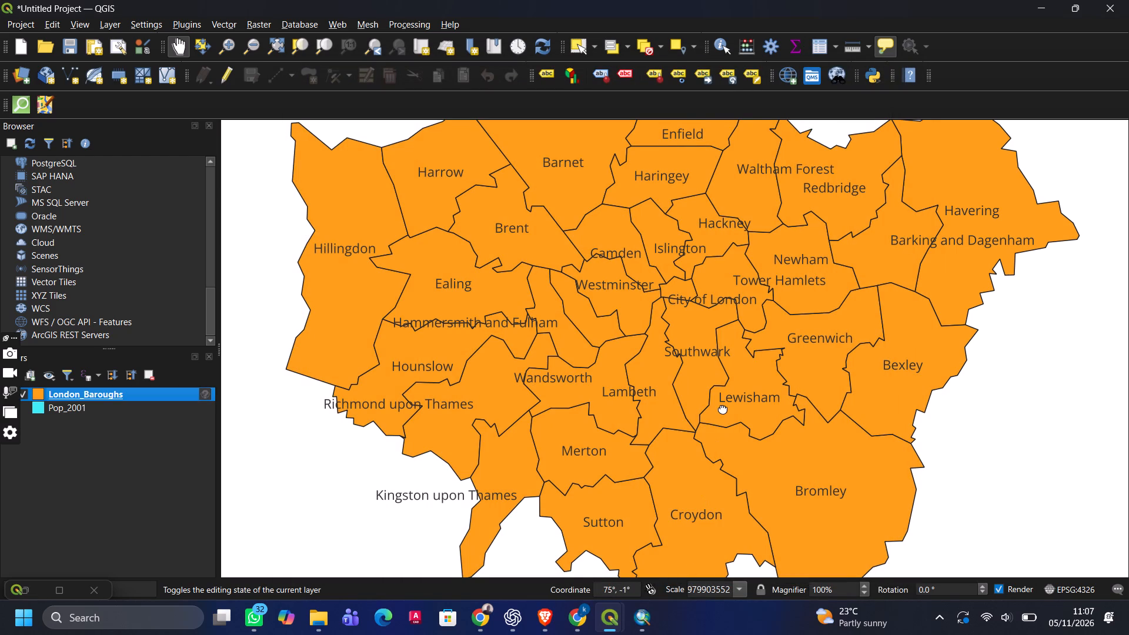
Examine the London boroughs map at closer and wider zoom levels for the Pop_2001 pie chart diagrams.
ctrl+scroll(723, 408, up, 4)
ctrl+scroll(723, 408, down, 2)
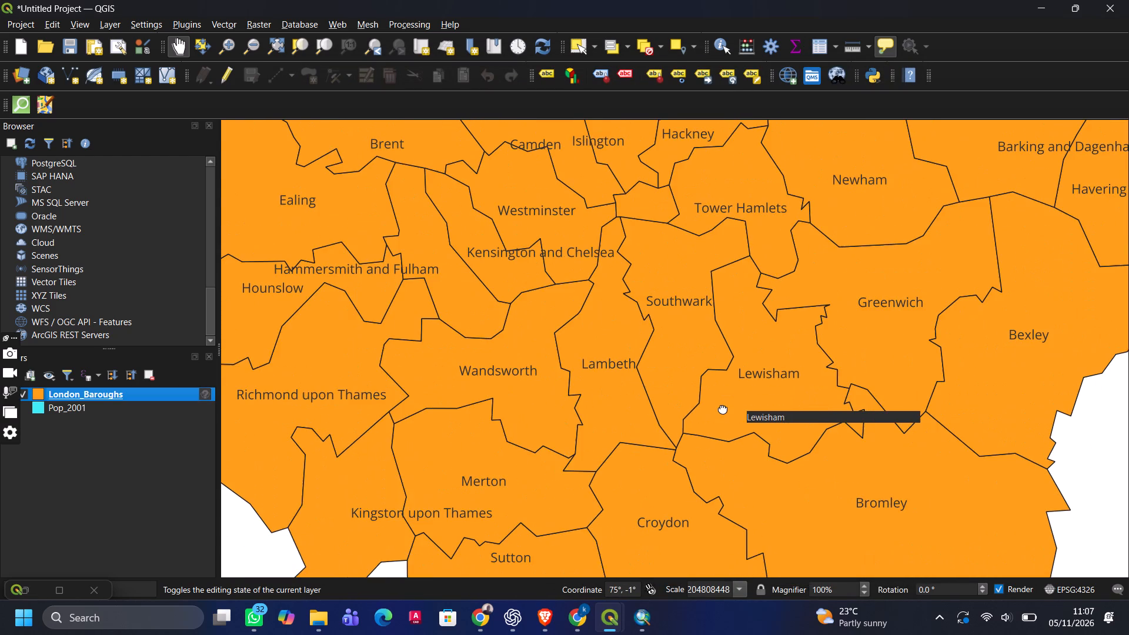
ctrl+scroll(723, 408, down, 2)
scroll(723, 408, down, 4)
ctrl+scroll(723, 408, down, 2)
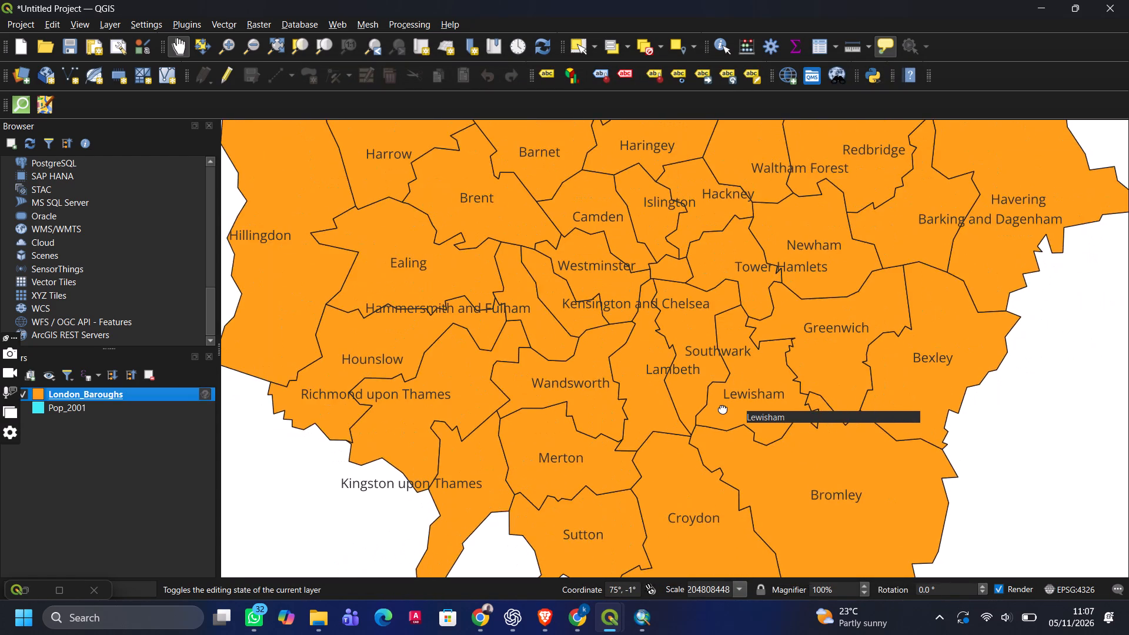
ctrl+scroll(723, 408, down, 5)
scroll(723, 408, down, 4)
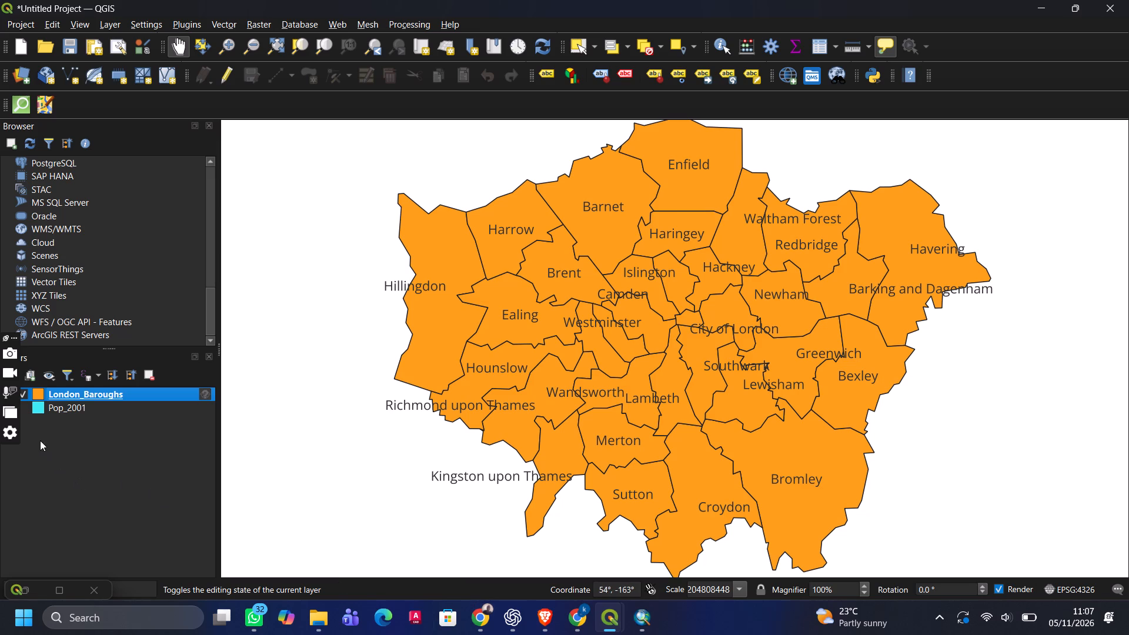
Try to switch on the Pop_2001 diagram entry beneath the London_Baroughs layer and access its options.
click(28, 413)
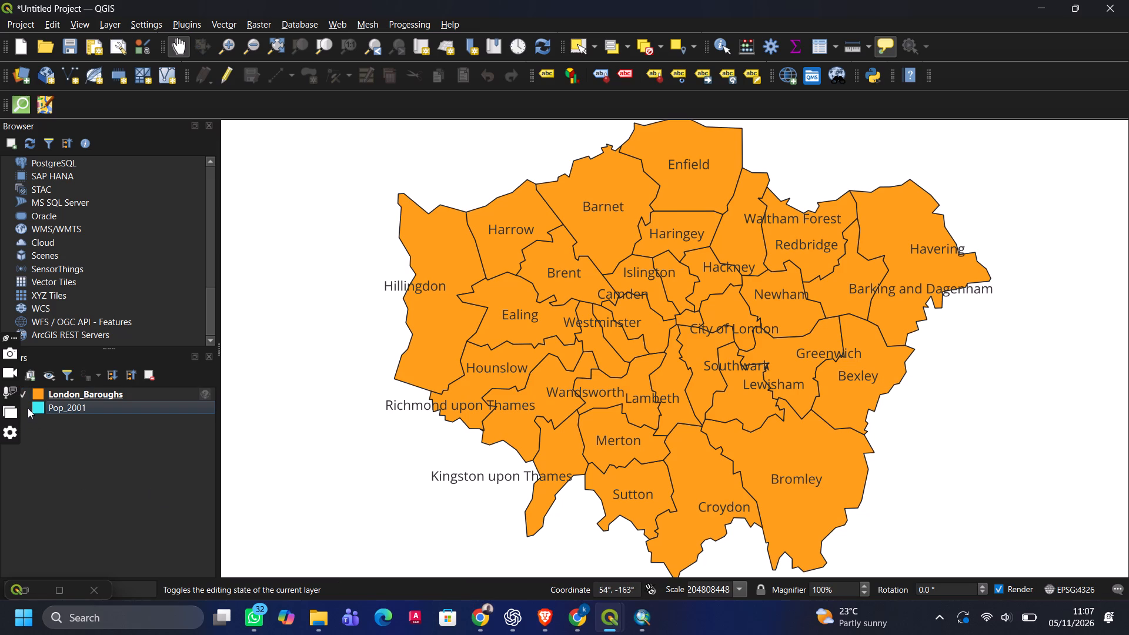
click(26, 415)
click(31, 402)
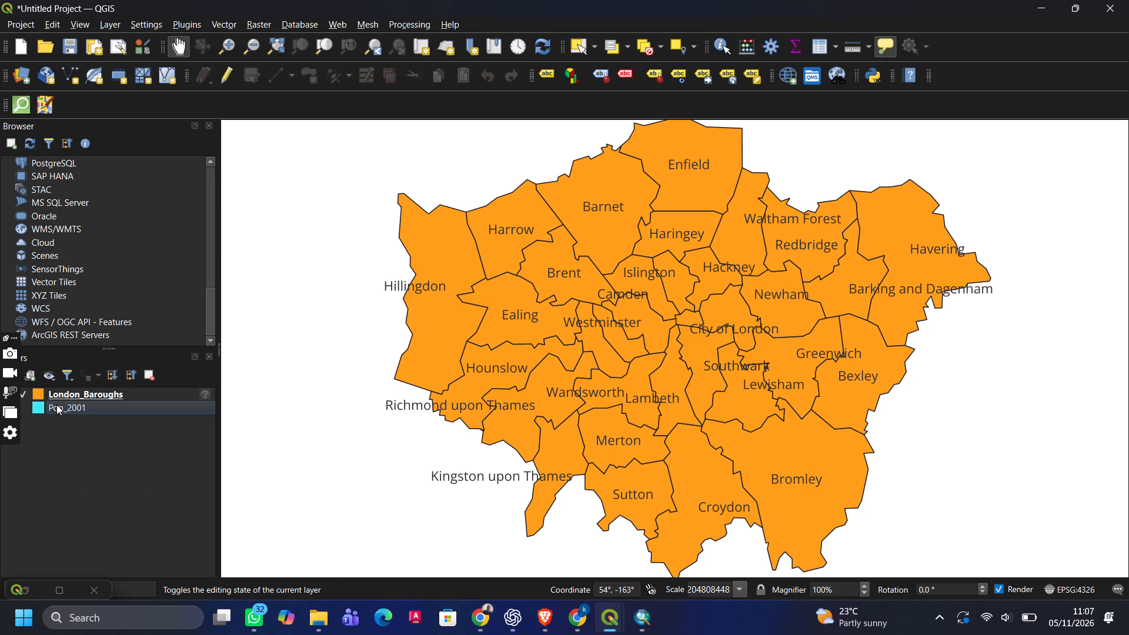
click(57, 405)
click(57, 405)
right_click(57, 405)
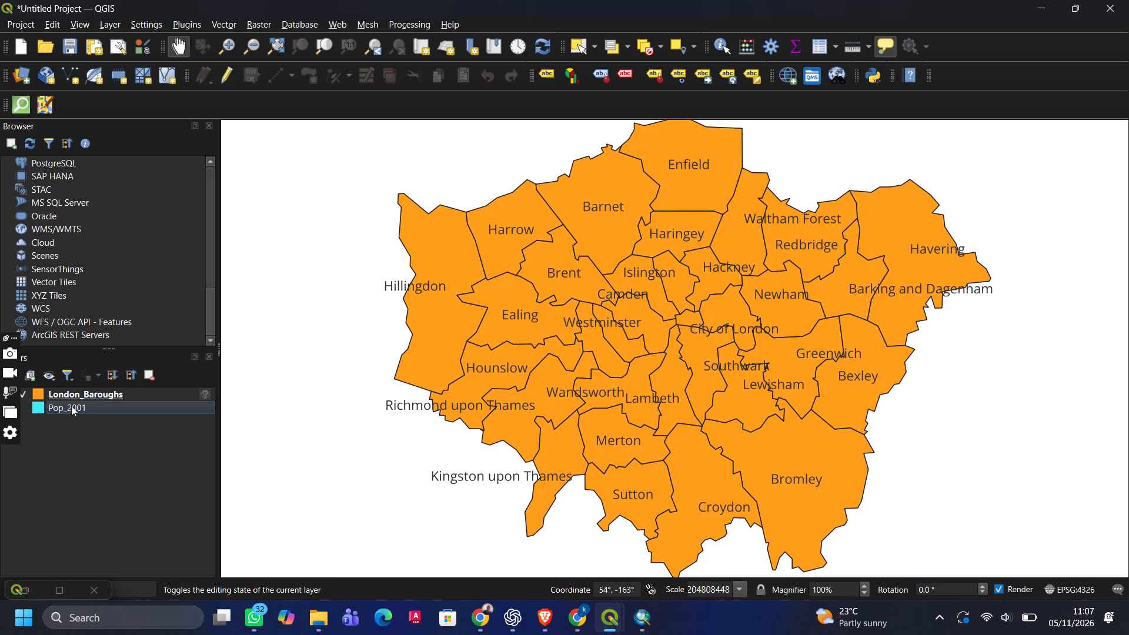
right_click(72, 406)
Reopen the London_Baroughs diagram properties, review the attributes, size, options and legend settings, and apply and close them.
double_click(85, 404)
ctrl+scroll(570, 367, down, 1)
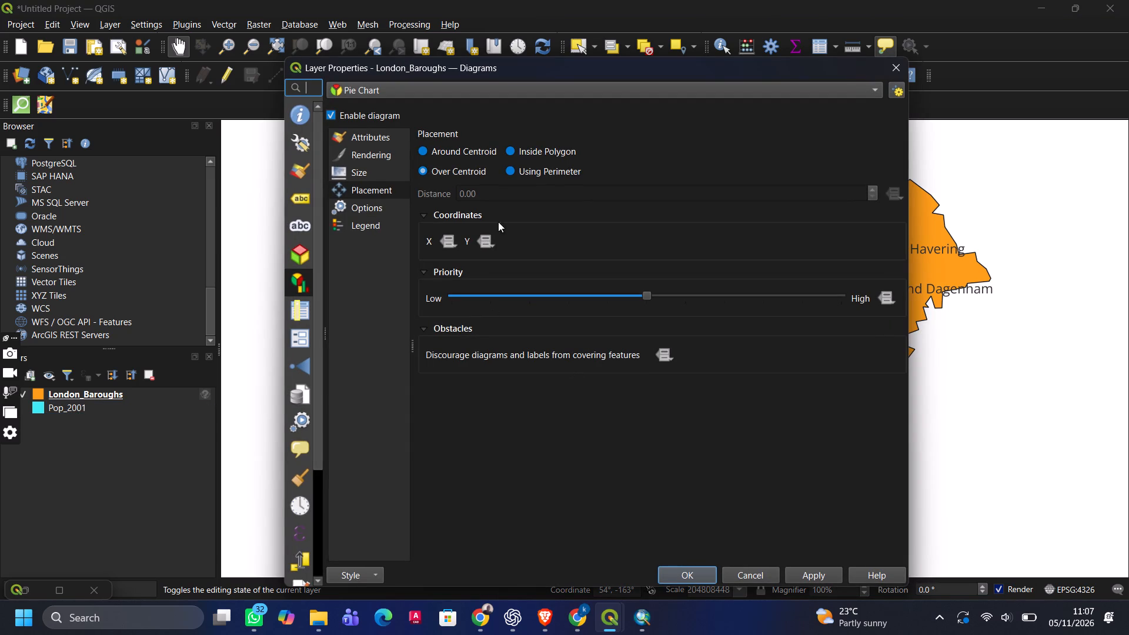
click(382, 141)
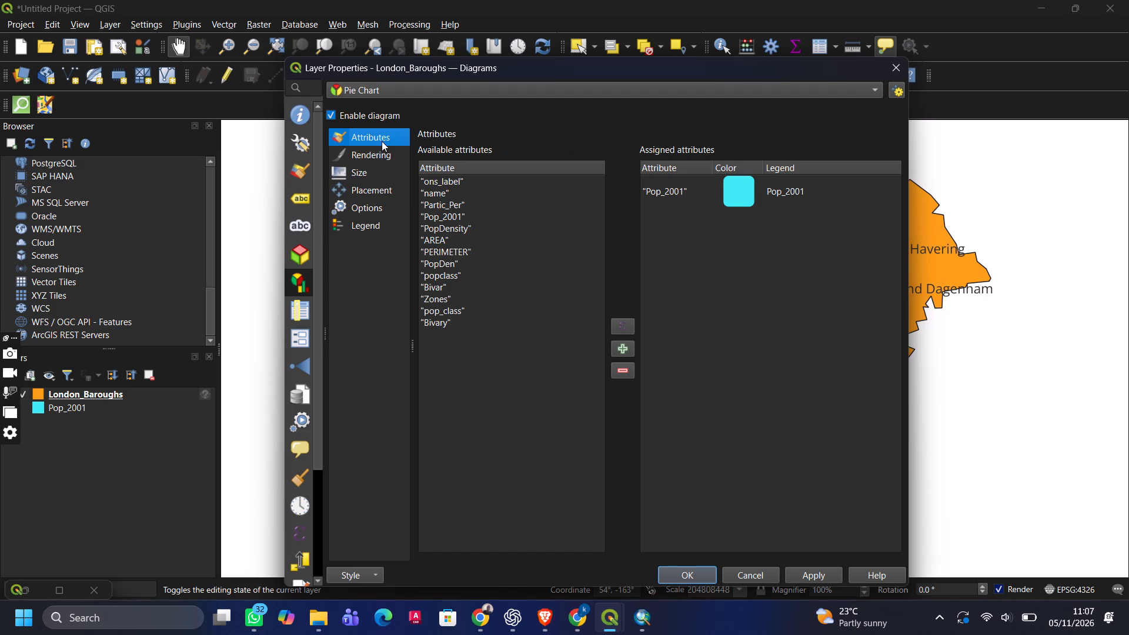
click(359, 168)
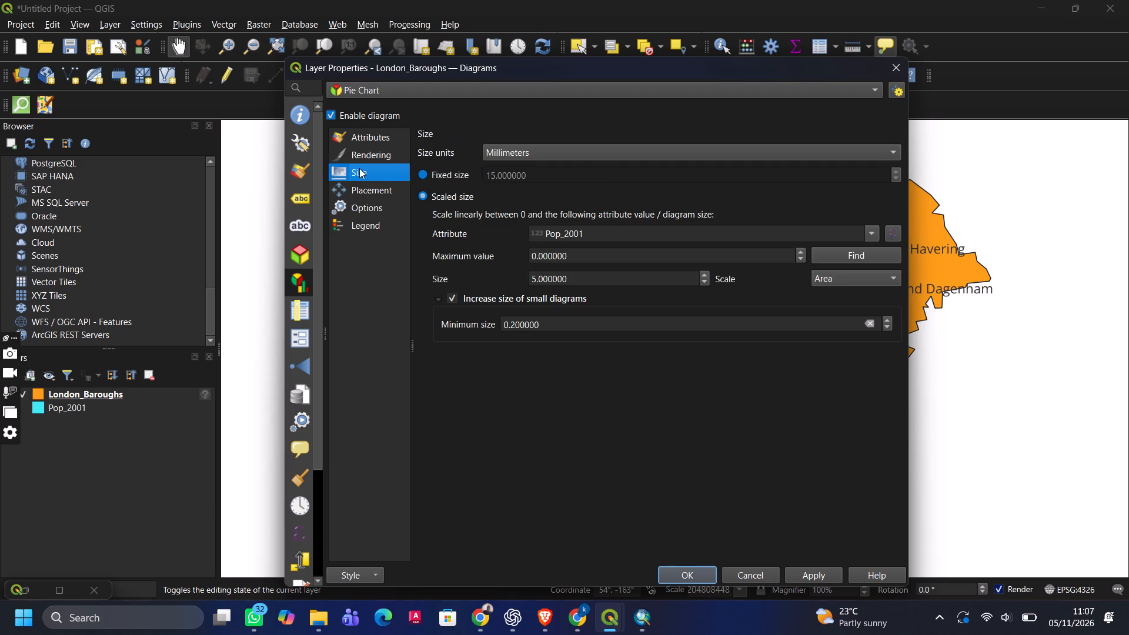
click(374, 206)
click(372, 223)
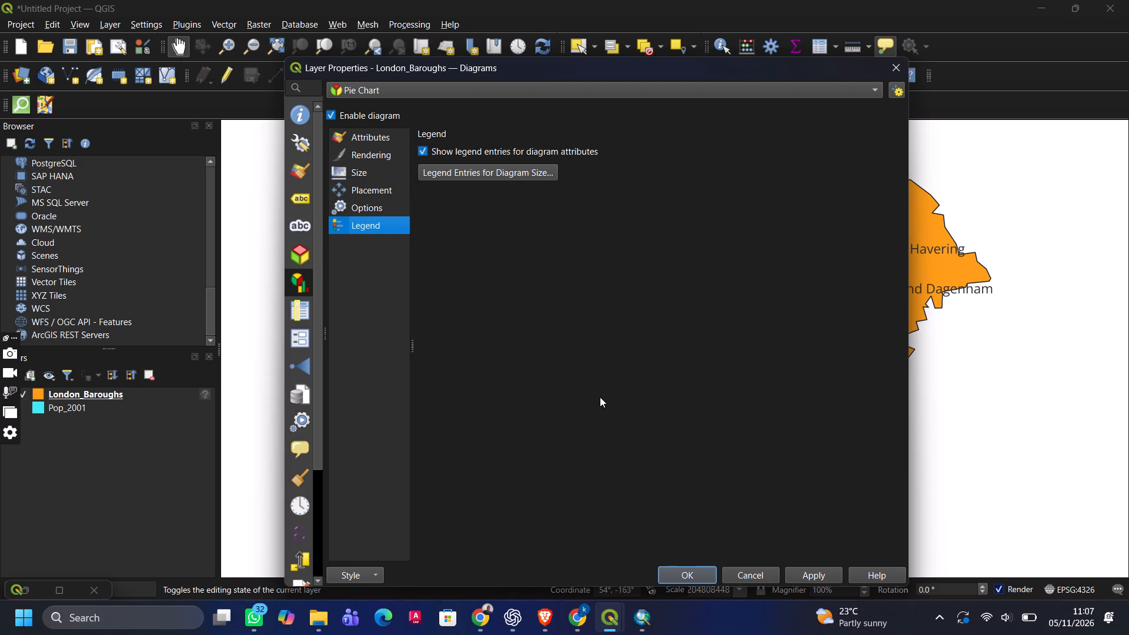
click(796, 575)
click(701, 575)
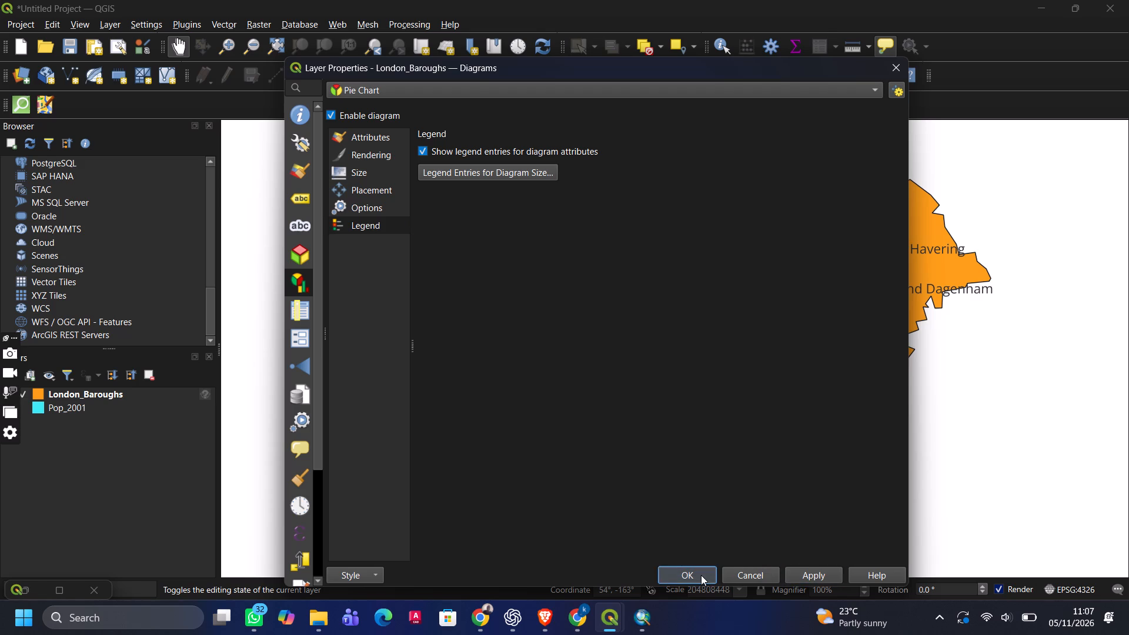
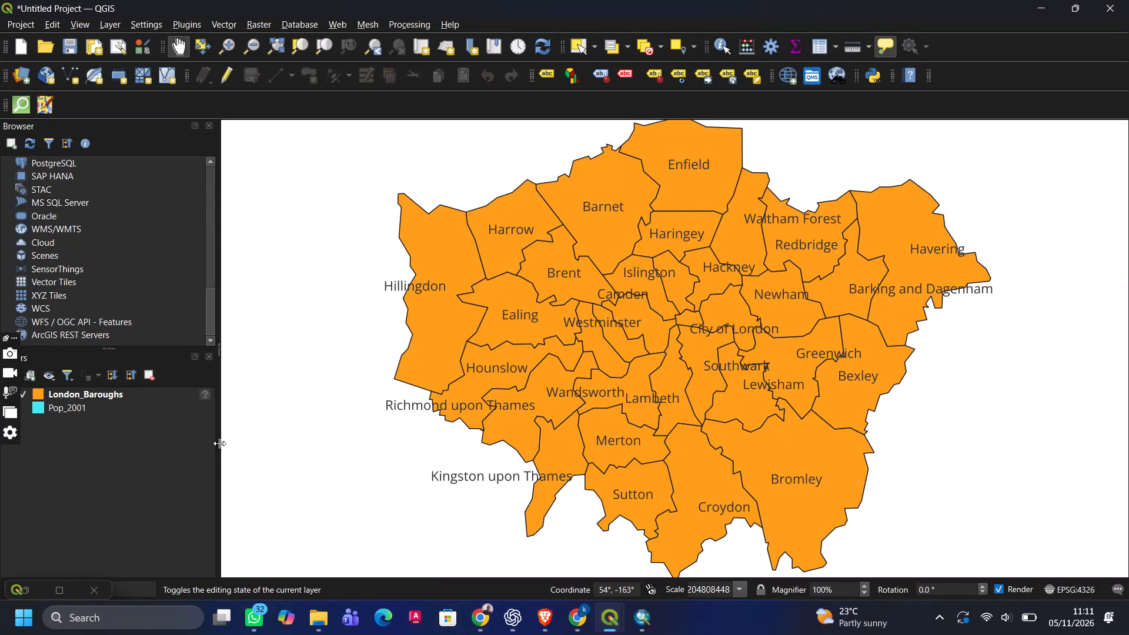
Set the London_Baroughs layer's symbology to Graduated, using Pop_2001 as the value field.
click(102, 396)
right_click(102, 396)
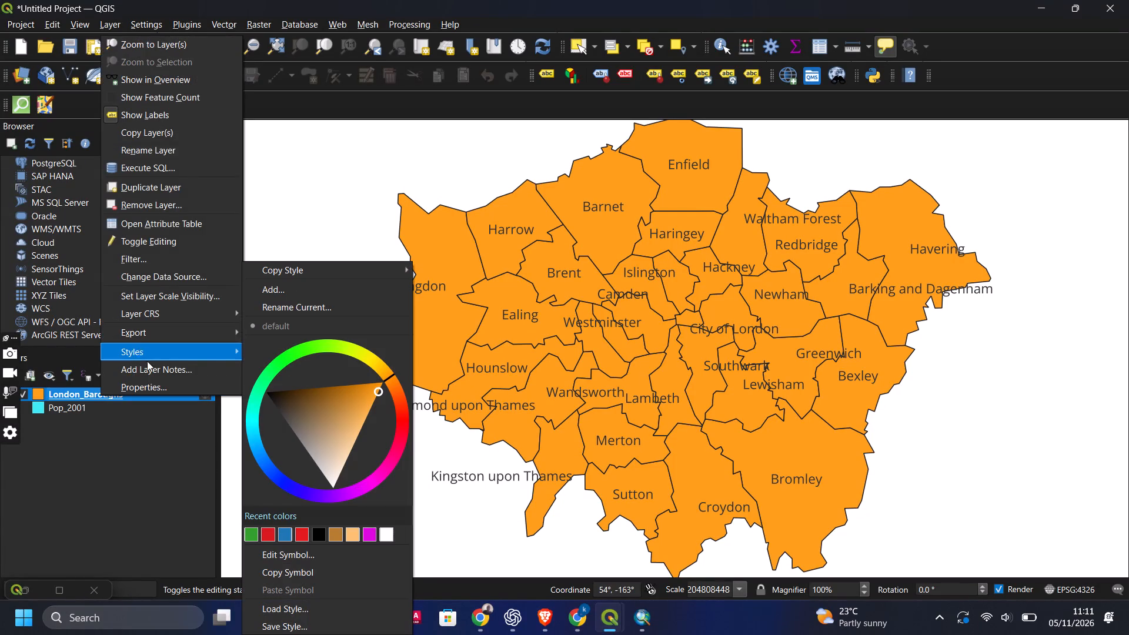
click(147, 377)
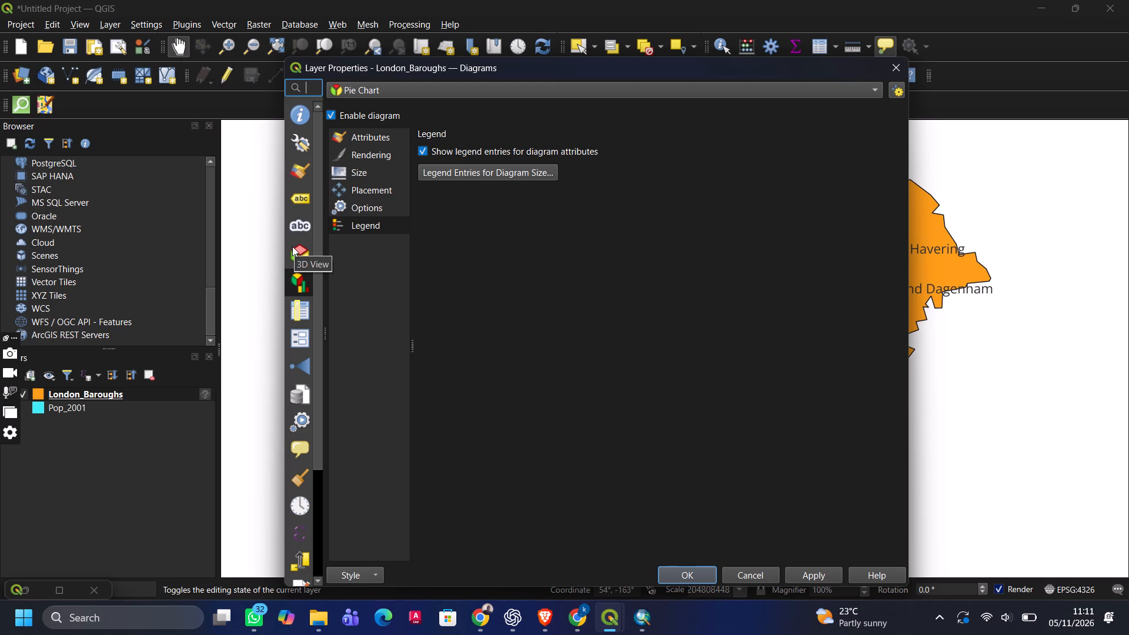
click(295, 174)
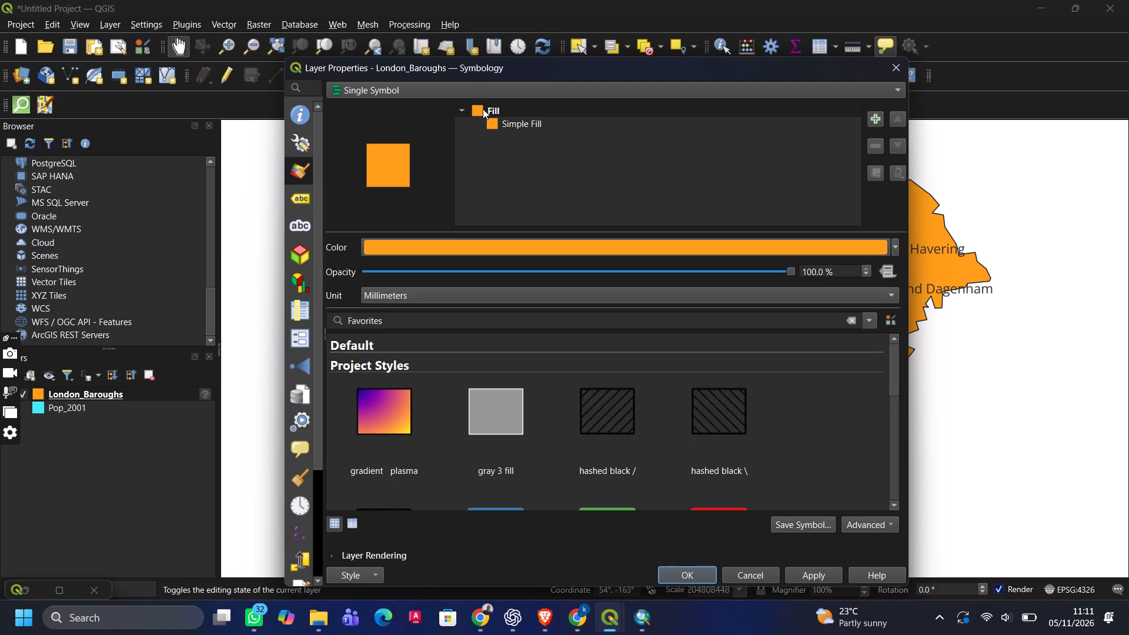
click(896, 91)
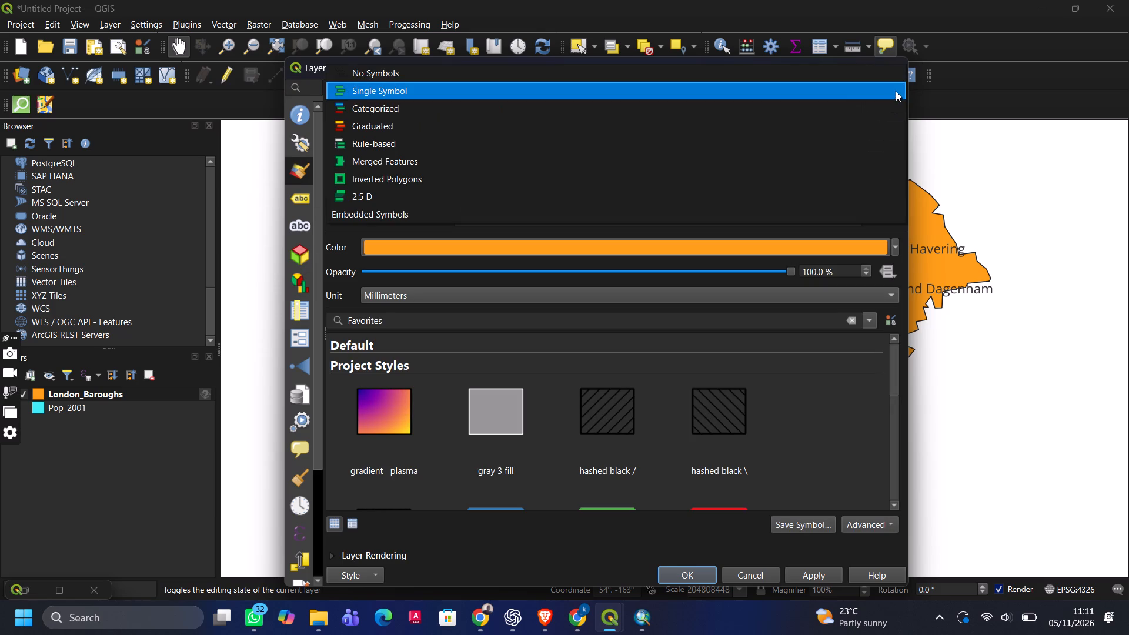
click(599, 122)
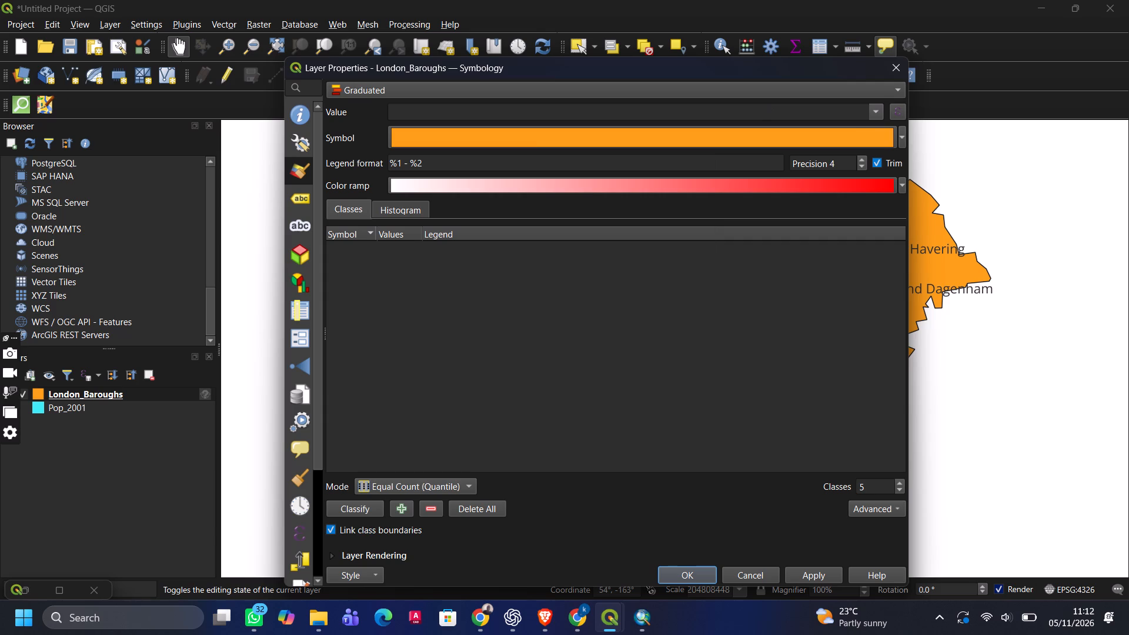
click(873, 114)
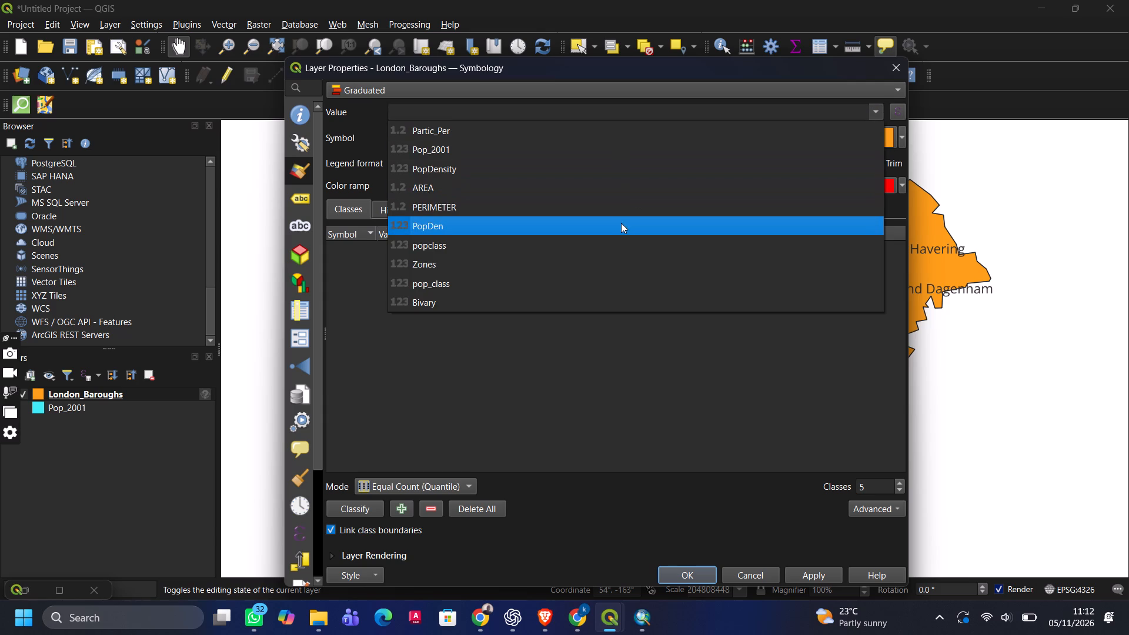
click(540, 158)
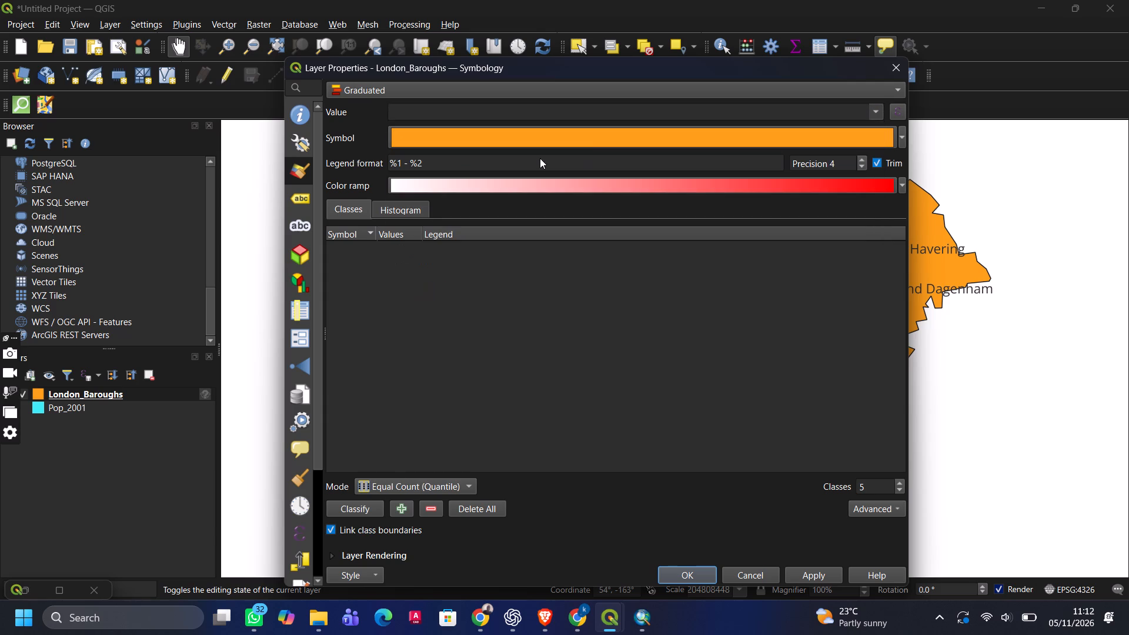
Change the graduated symbol's colour to blue and choose the Blues colour ramp.
click(904, 147)
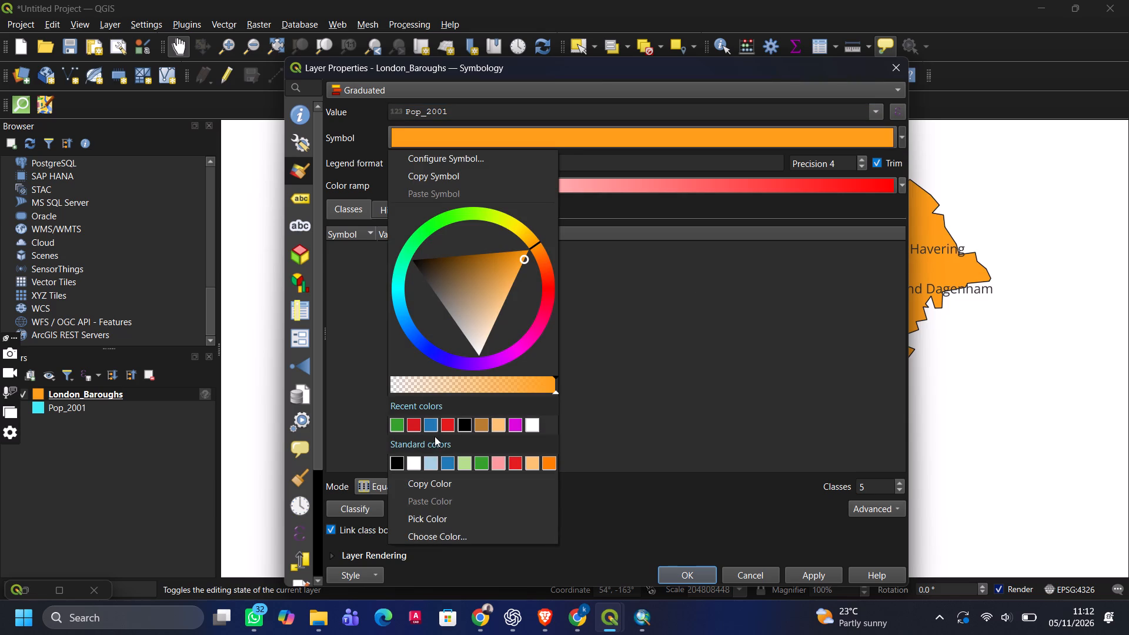
click(425, 427)
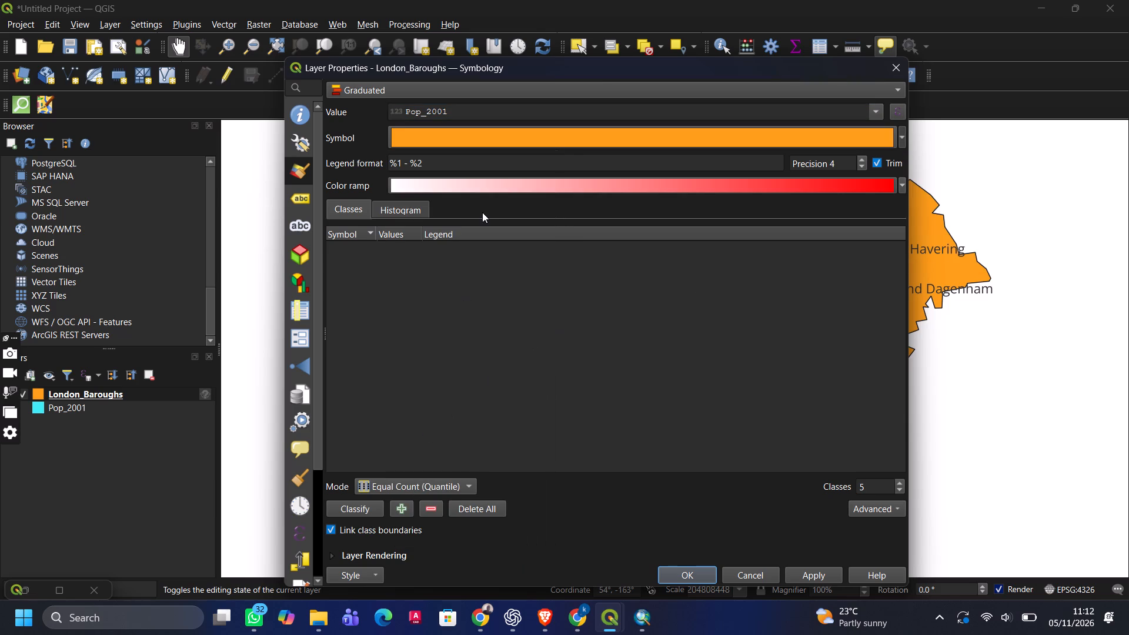
click(903, 182)
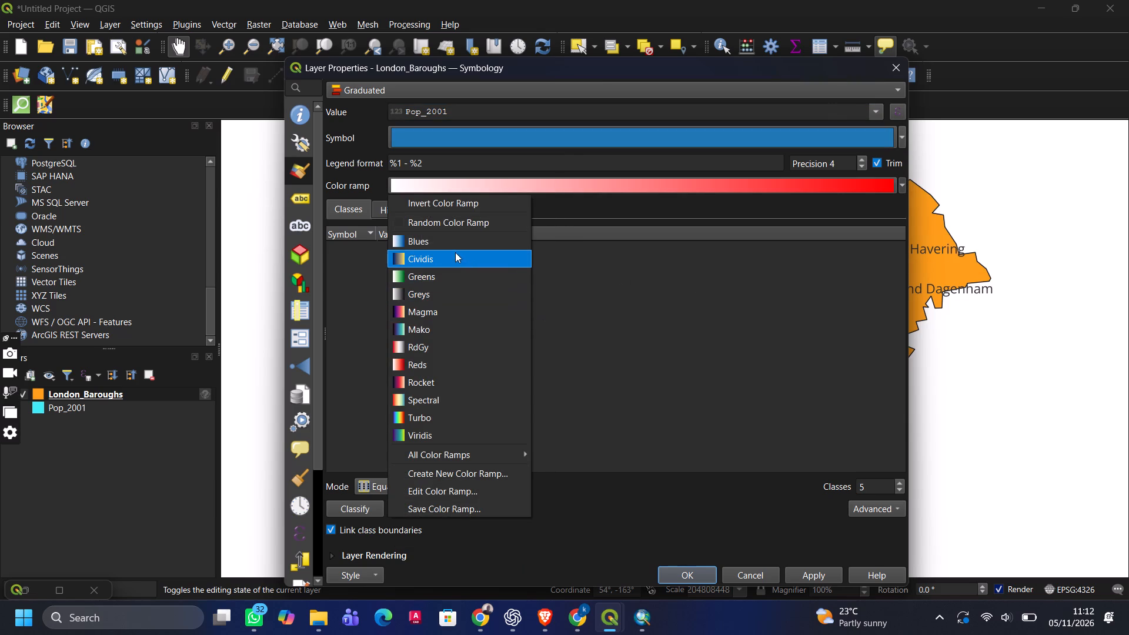
click(443, 243)
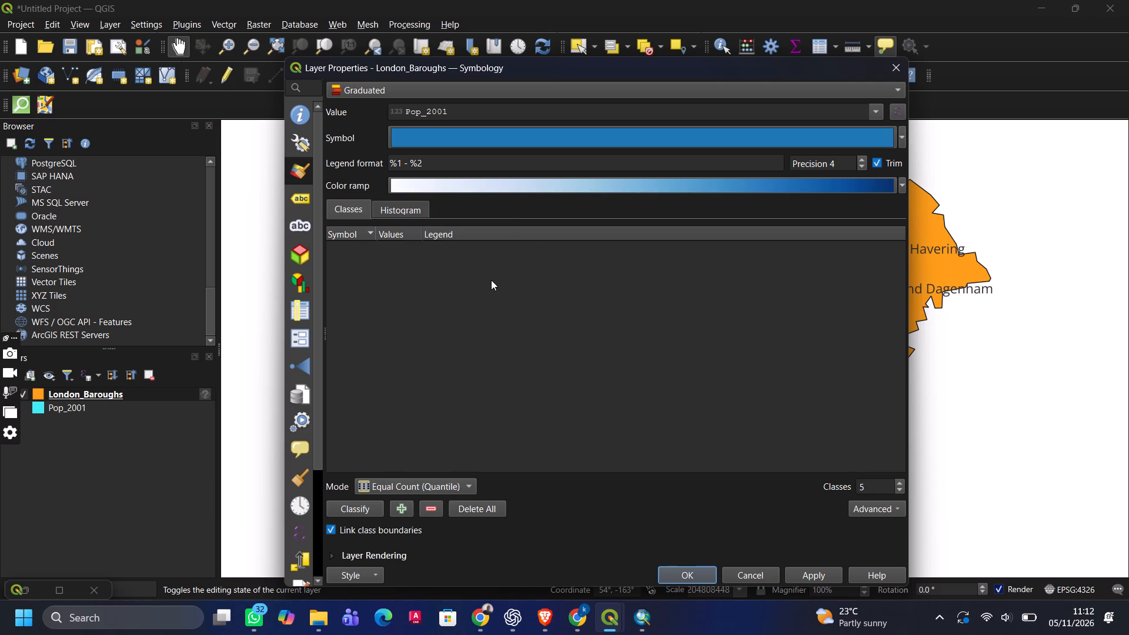
Classify Pop_2001 into five Equal Count (Quantile) classes, then apply and close the layer properties.
click(353, 203)
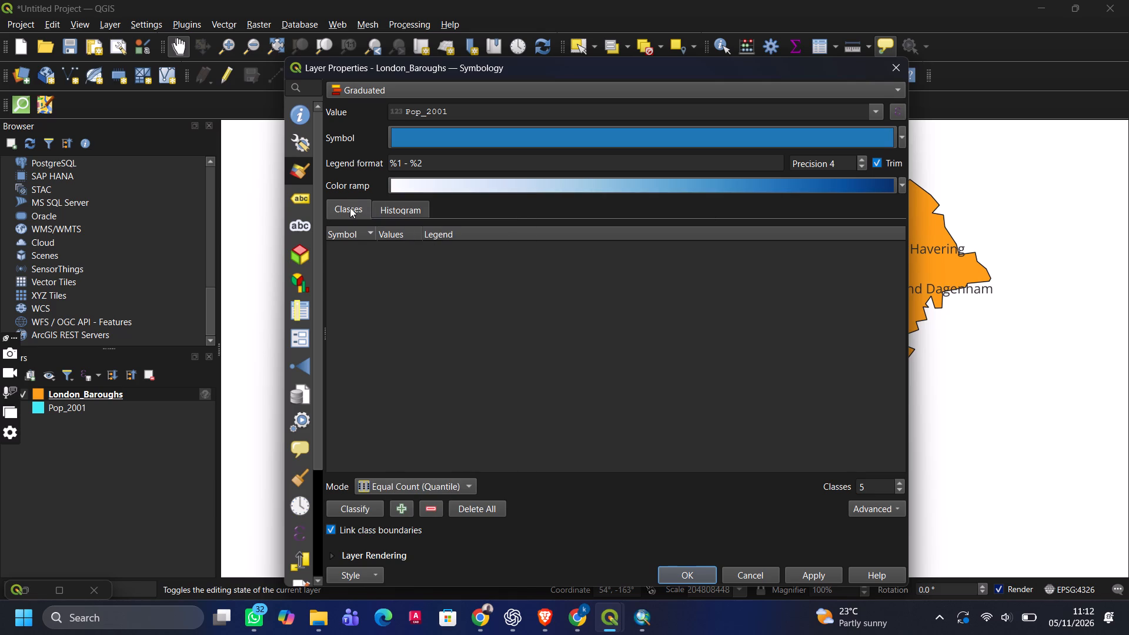
click(350, 208)
click(364, 232)
click(390, 232)
click(365, 507)
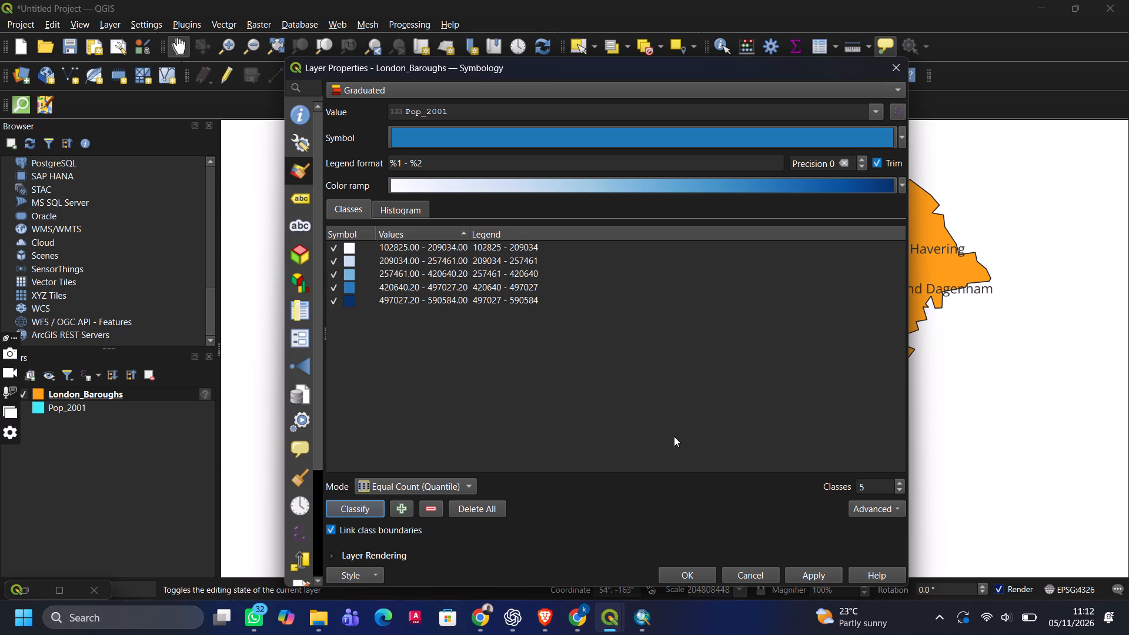
double_click(794, 550)
click(803, 571)
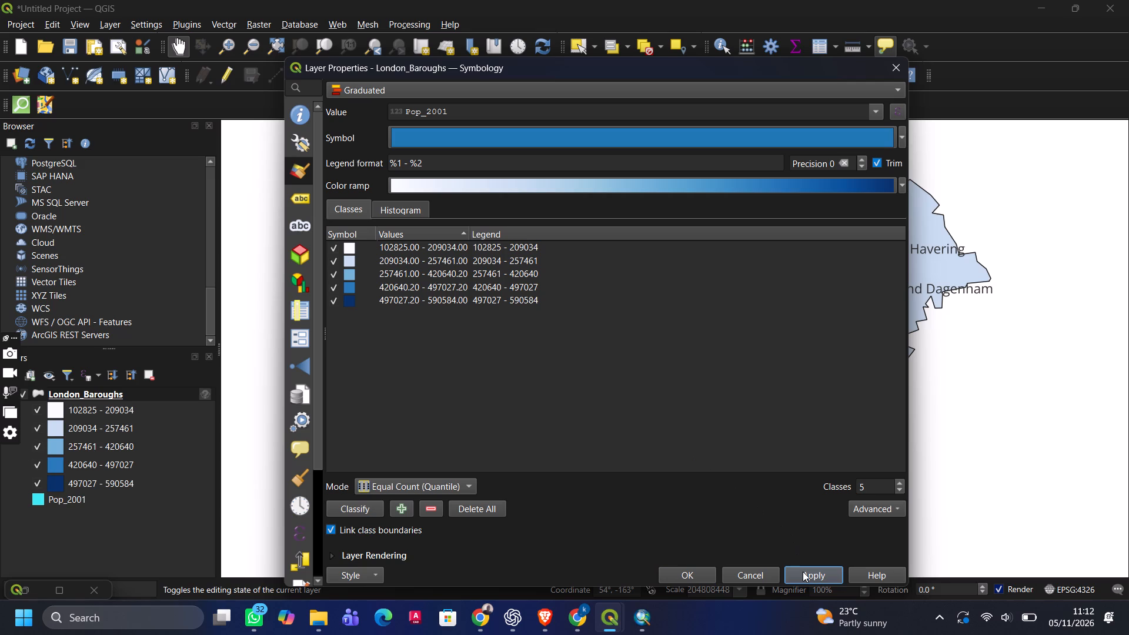
click(692, 570)
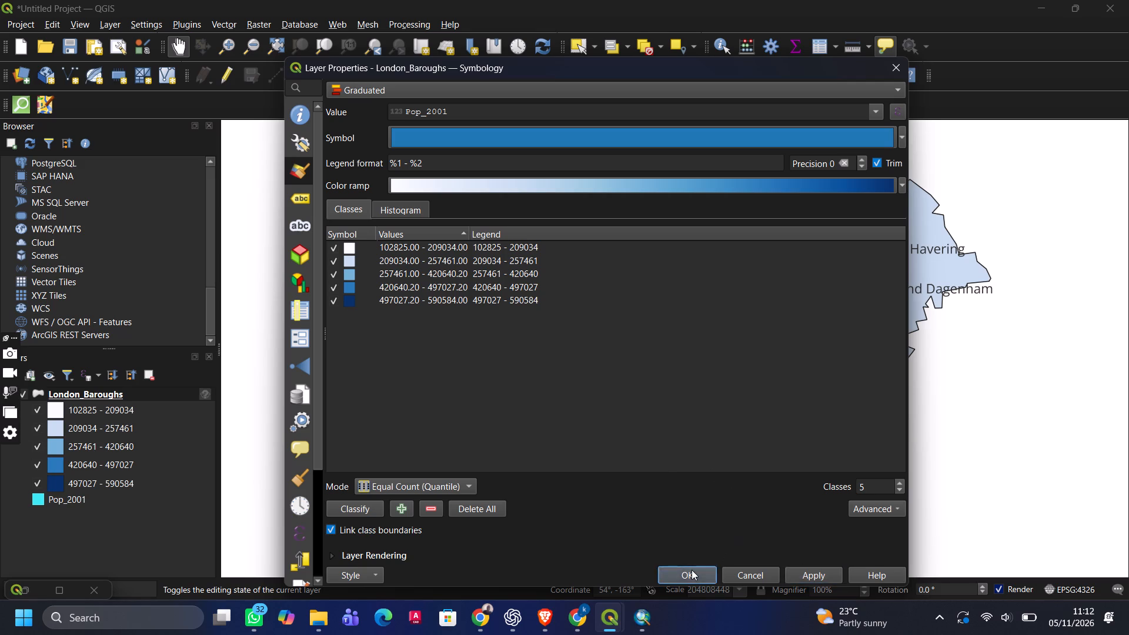
Examine the graduated Pop_2001 colours and borough labels on the map at closer and wider zoom levels.
ctrl+scroll(699, 366, up, 2)
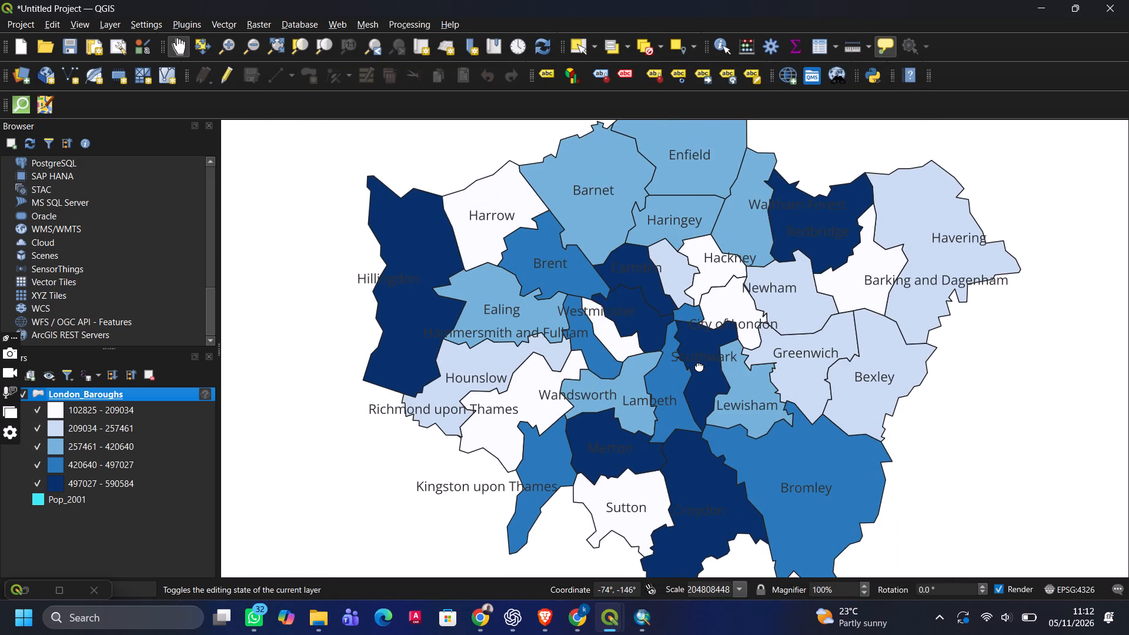
ctrl+scroll(699, 366, up, 5)
ctrl+scroll(699, 366, down, 10)
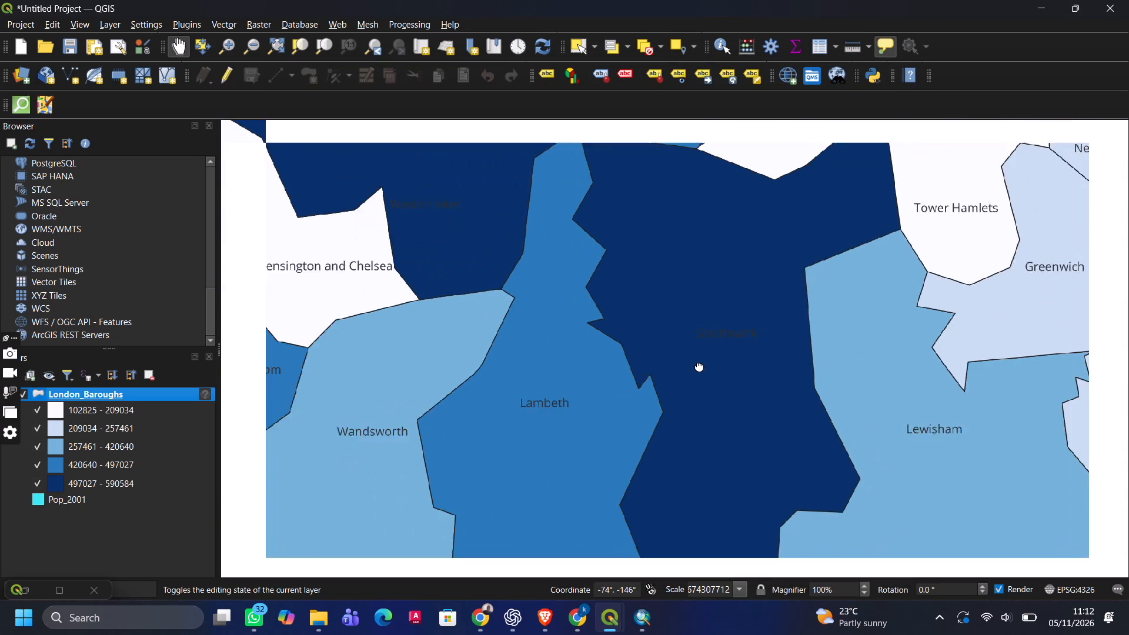
ctrl+scroll(699, 366, down, 7)
scroll(699, 366, down, 5)
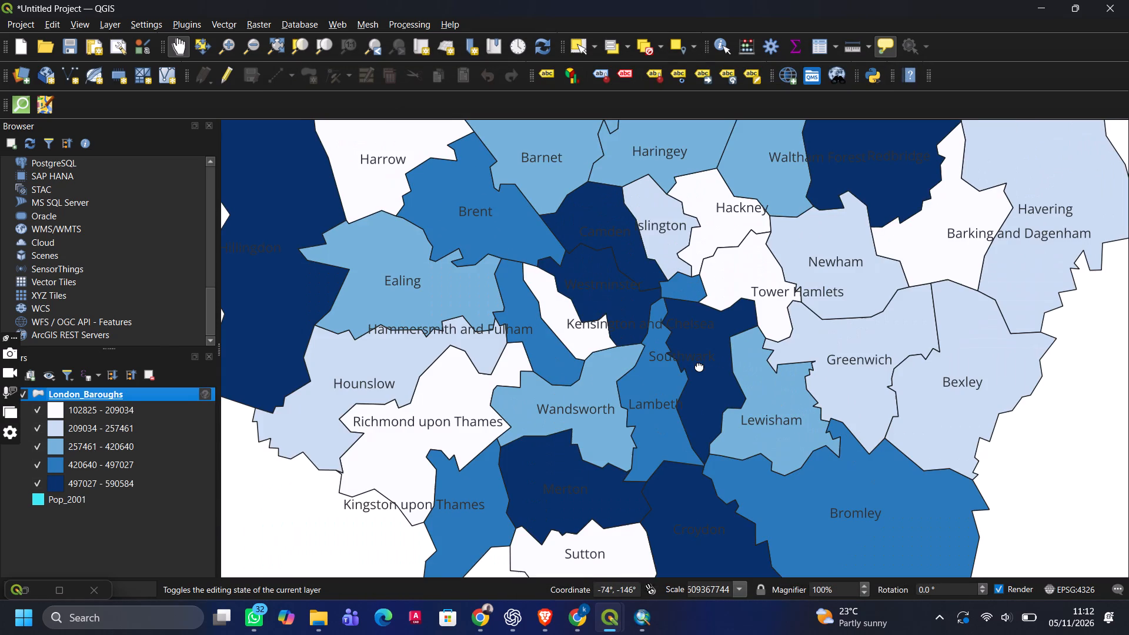
ctrl+scroll(755, 273, down, 8)
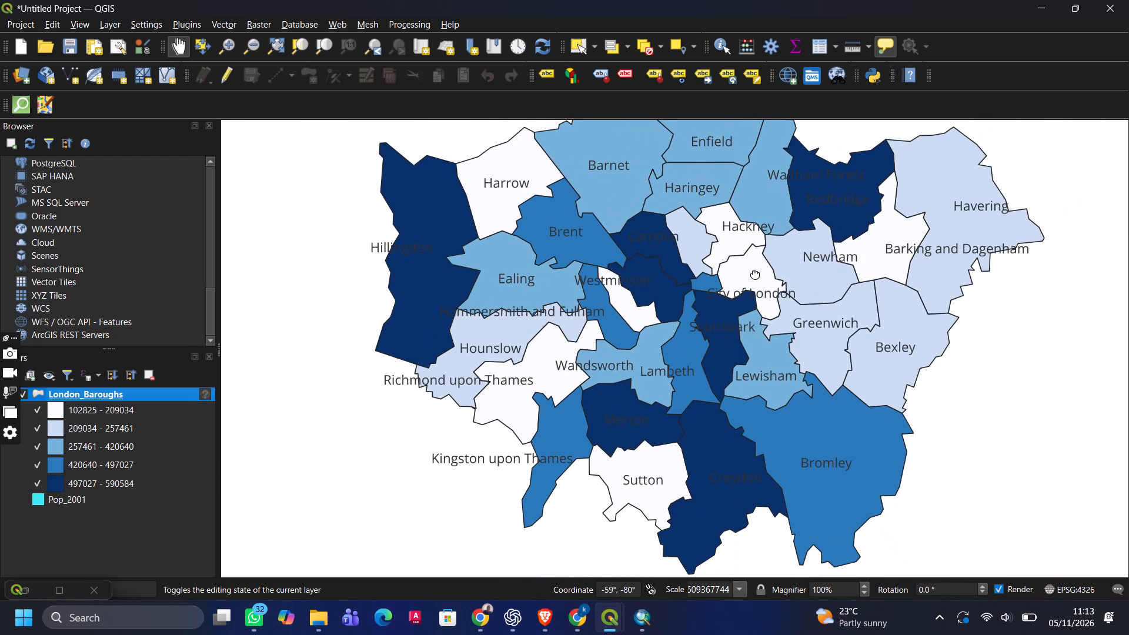
ctrl+scroll(755, 273, down, 1)
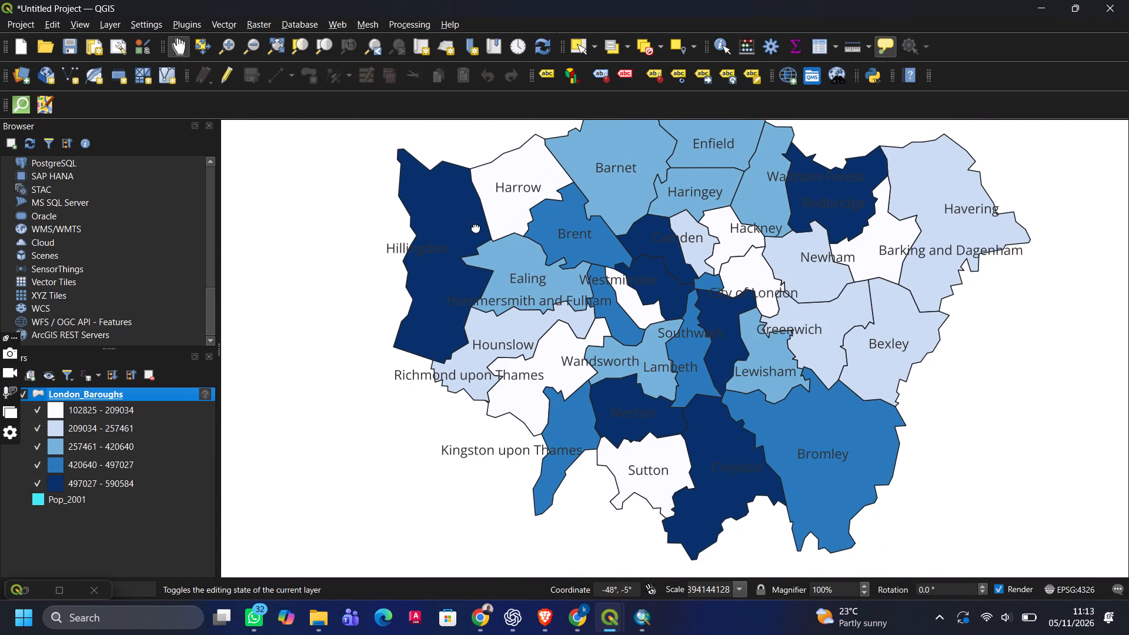
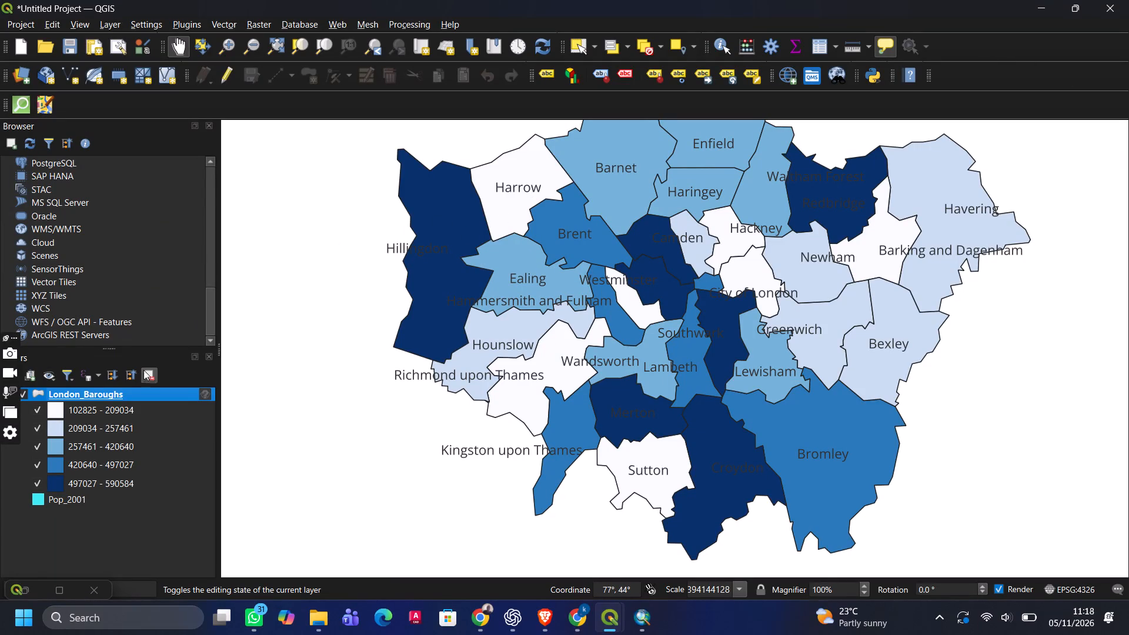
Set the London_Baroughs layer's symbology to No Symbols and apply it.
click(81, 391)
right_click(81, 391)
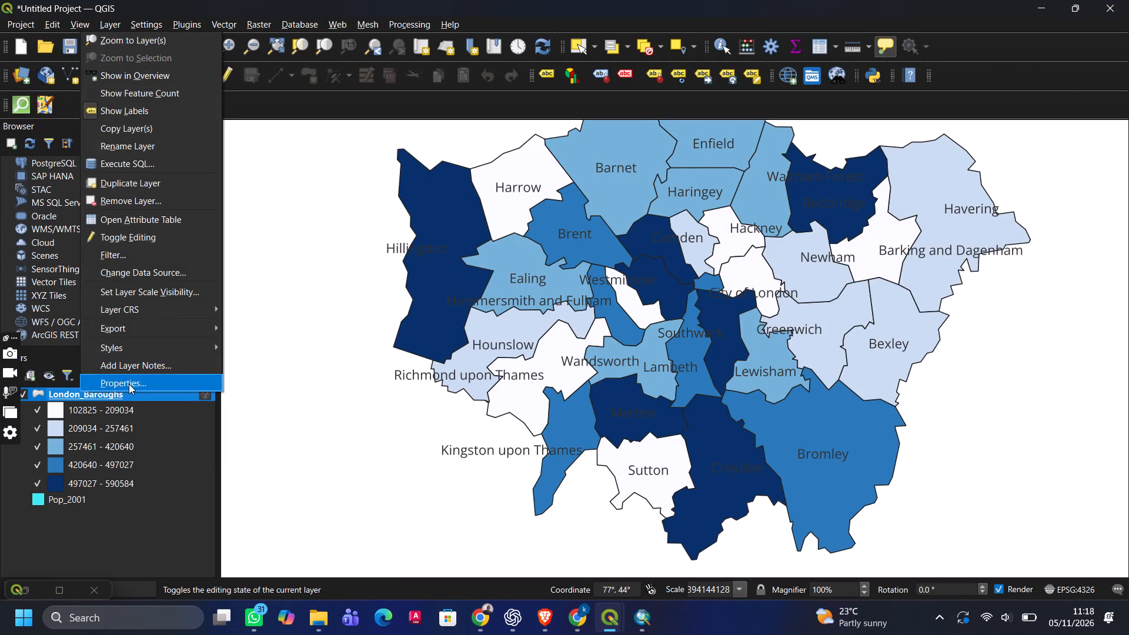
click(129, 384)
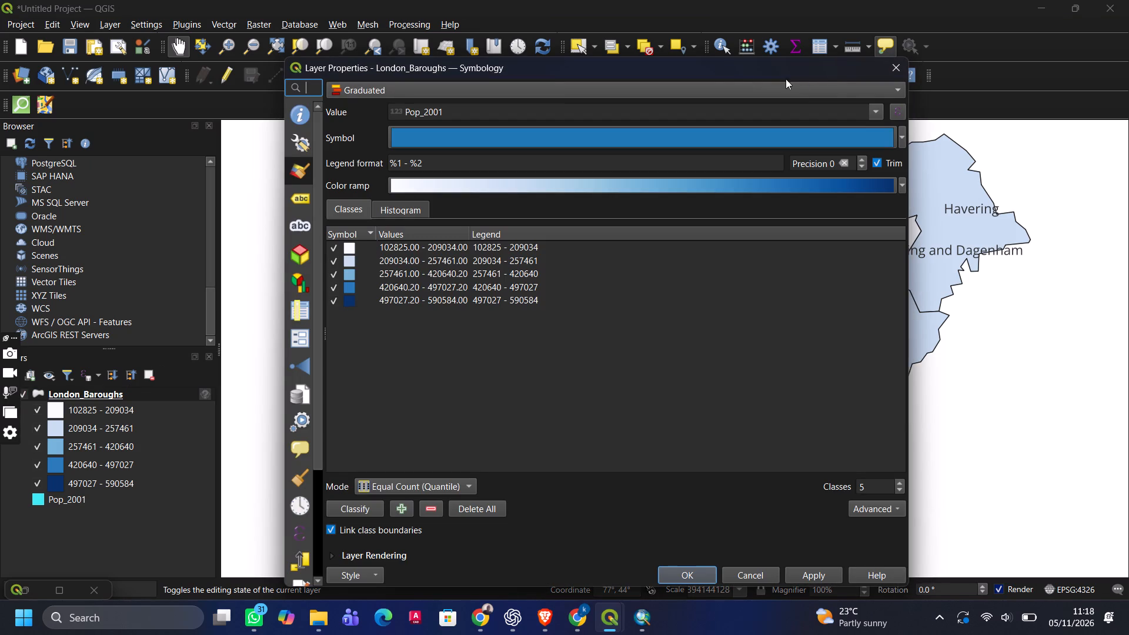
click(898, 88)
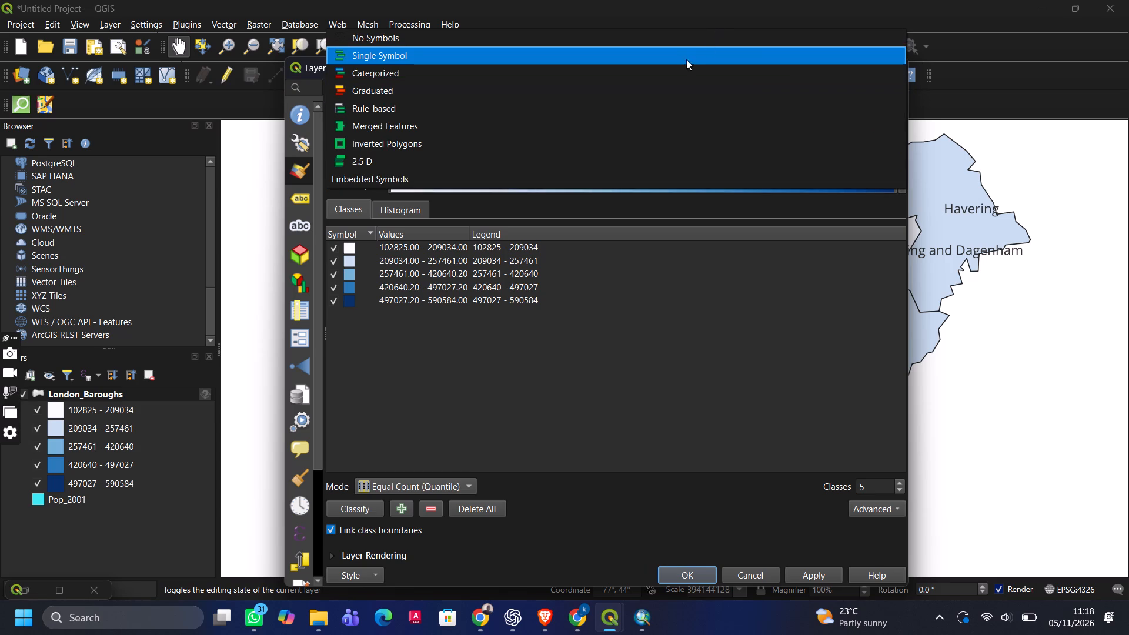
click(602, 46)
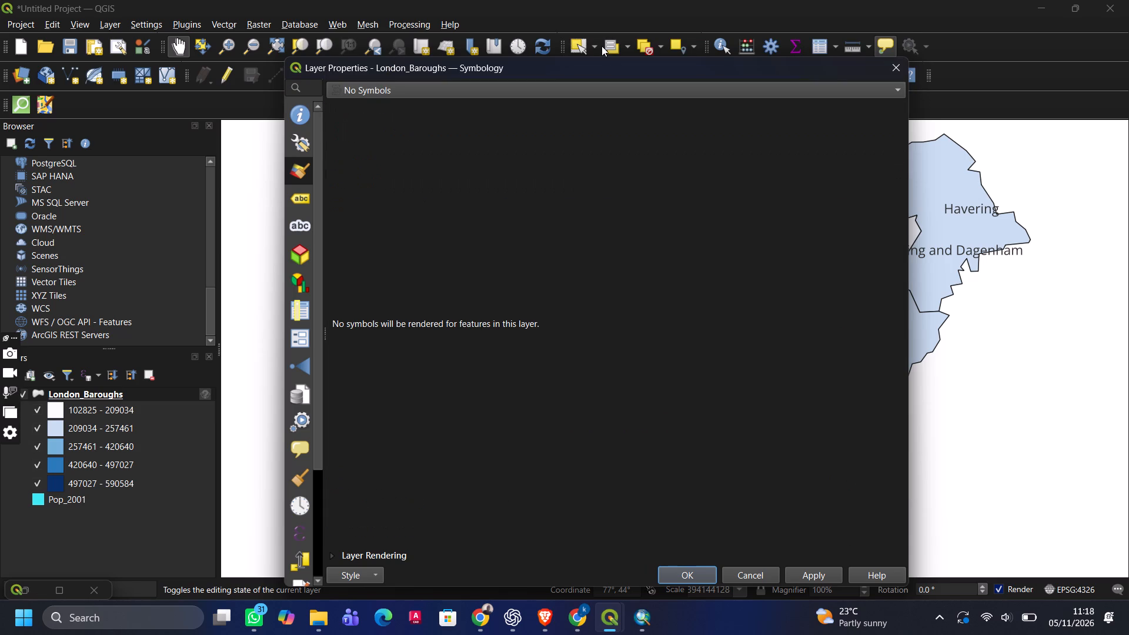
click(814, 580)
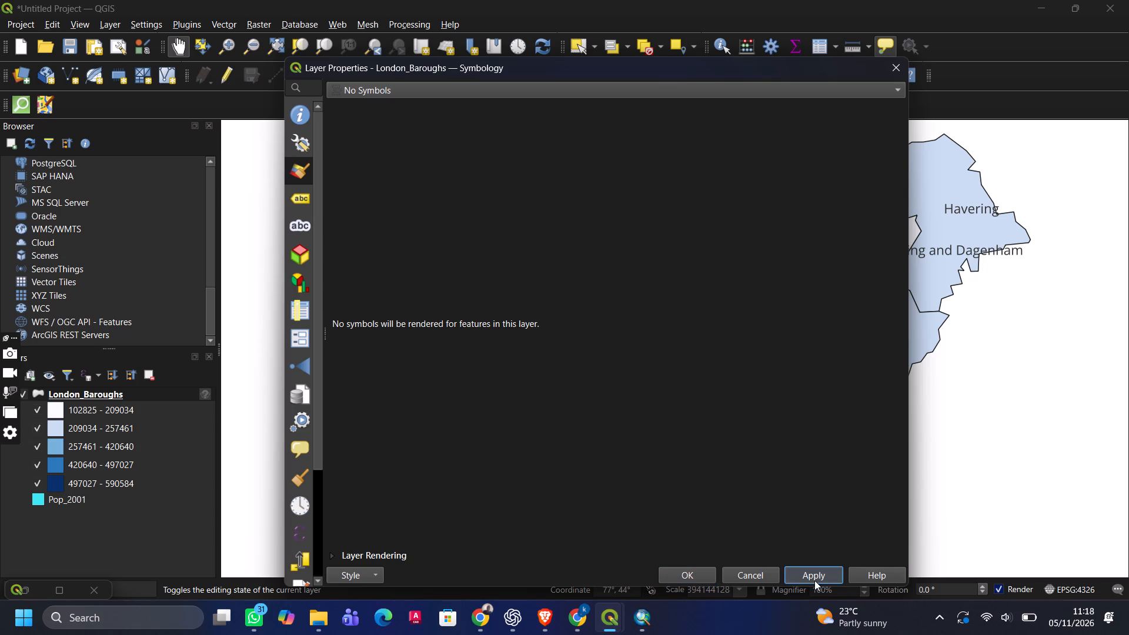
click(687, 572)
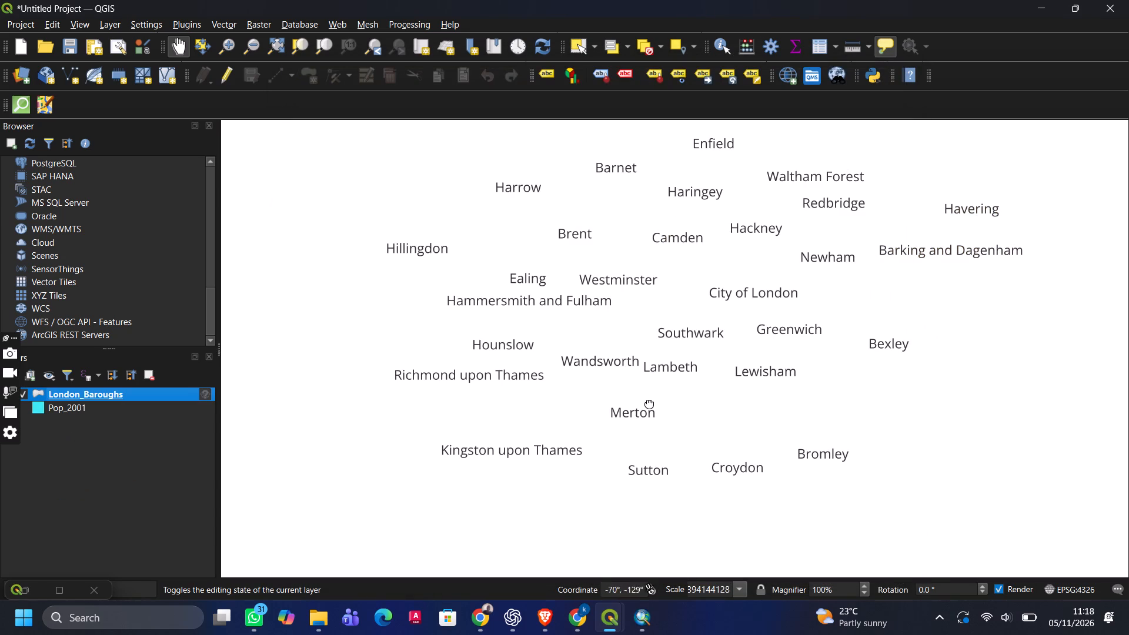
Set the London_Baroughs layer's symbology to Single Symbol with the green simple fill and apply it.
click(92, 397)
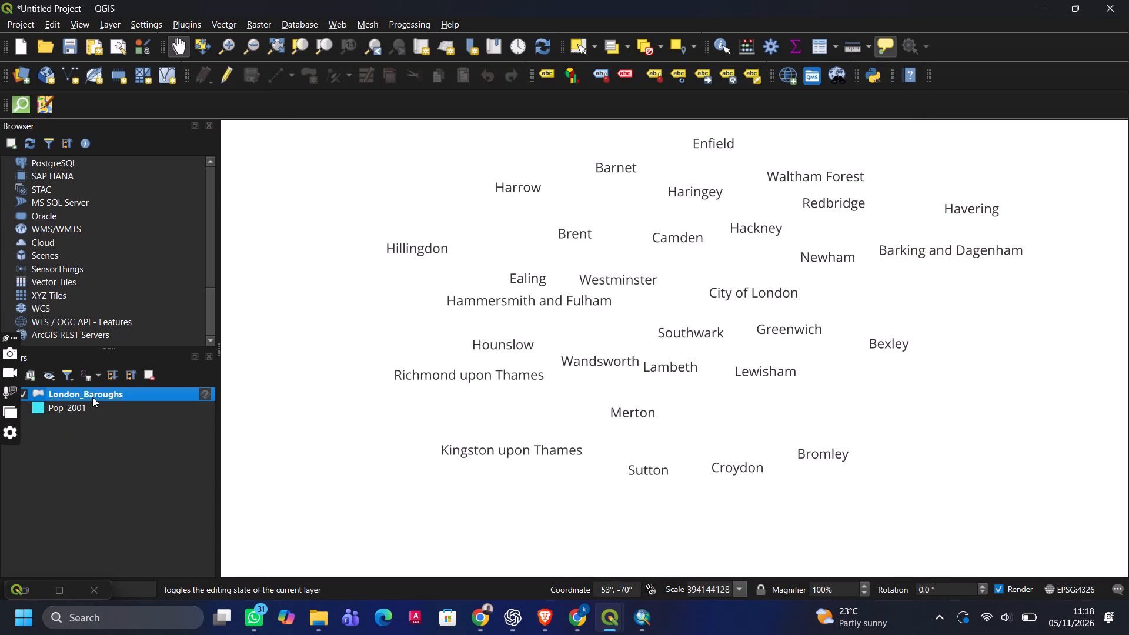
right_click(92, 397)
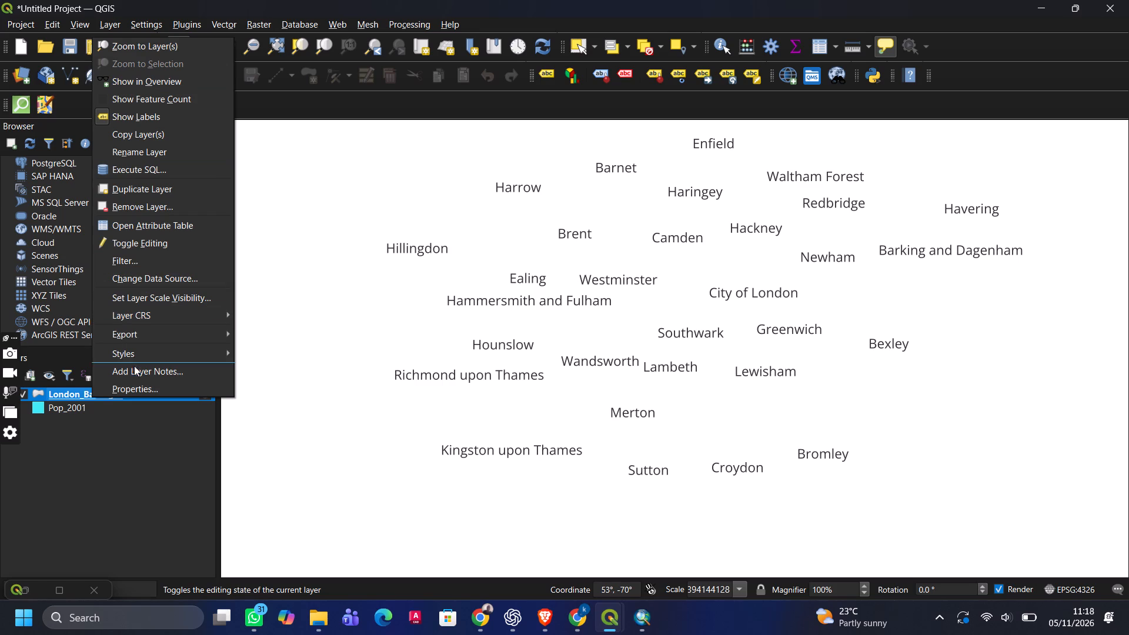
click(134, 383)
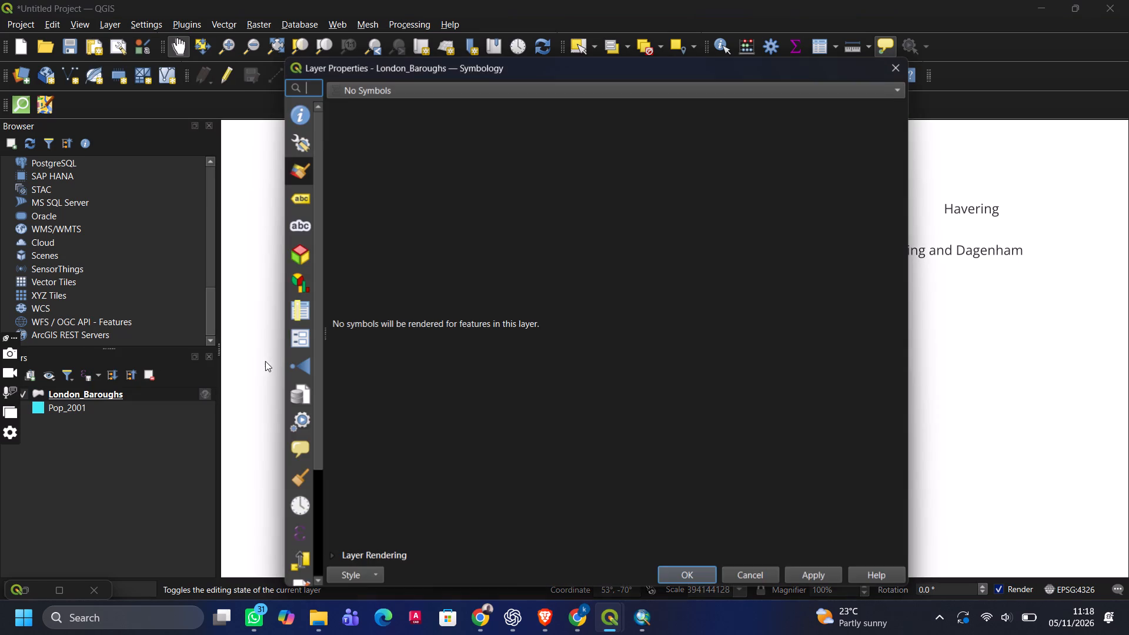
click(893, 93)
click(814, 105)
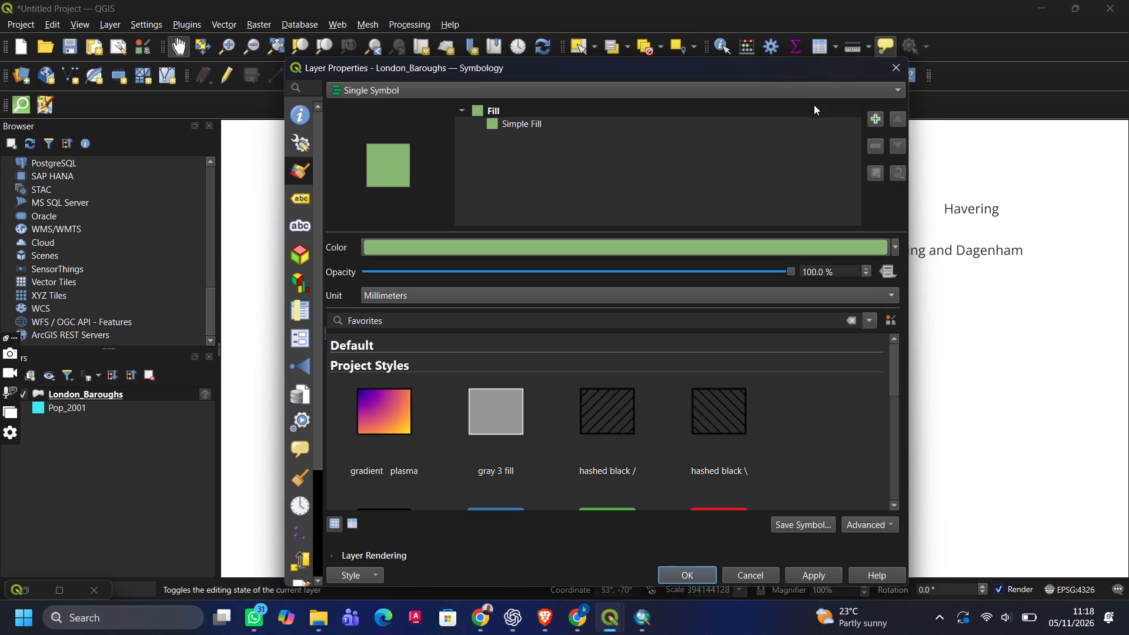
click(817, 578)
click(693, 573)
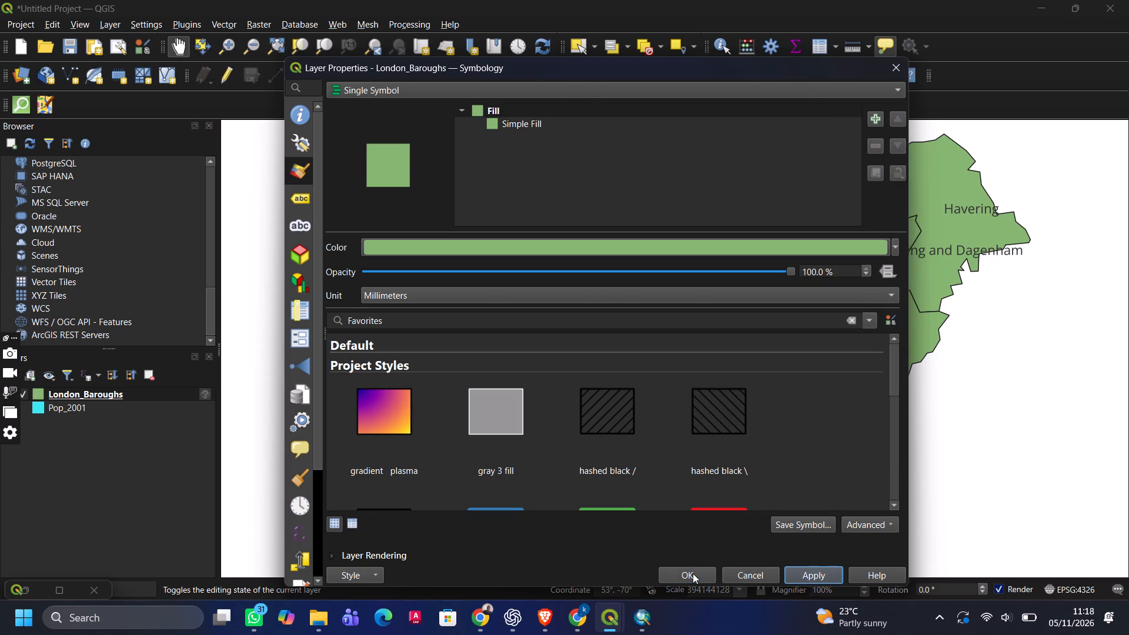
Examine the single-colour borough polygons and name labels on the map at closer and wider zoom levels.
ctrl+scroll(746, 353, up, 2)
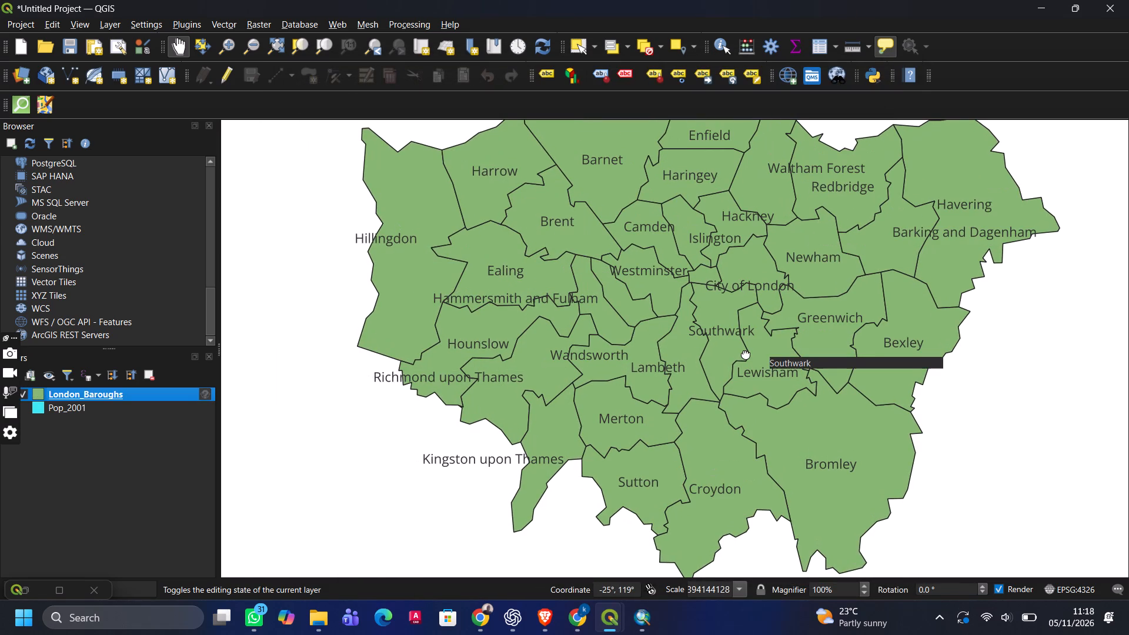
ctrl+scroll(746, 353, up, 2)
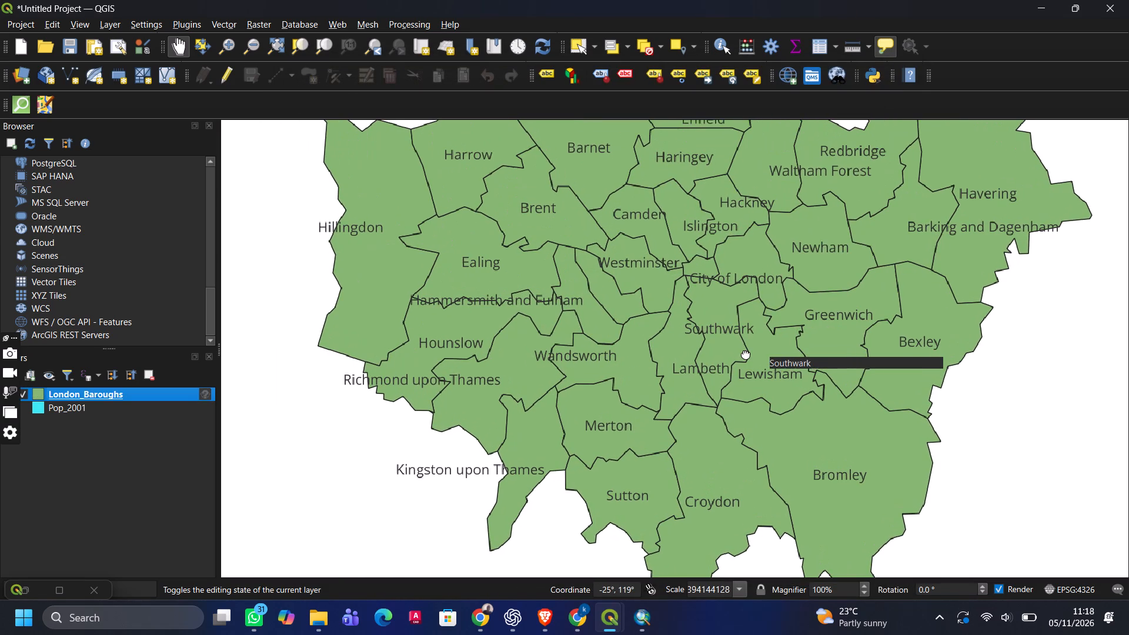
scroll(746, 353, down, 1)
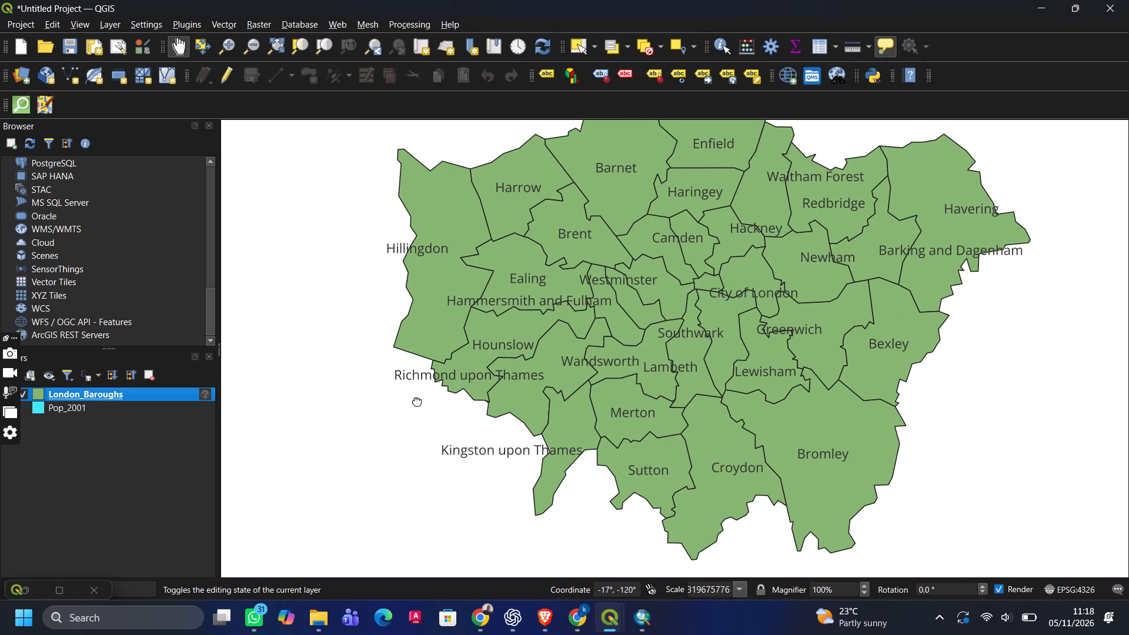
ctrl+scroll(417, 400, down, 1)
ctrl+scroll(305, 277, down, 4)
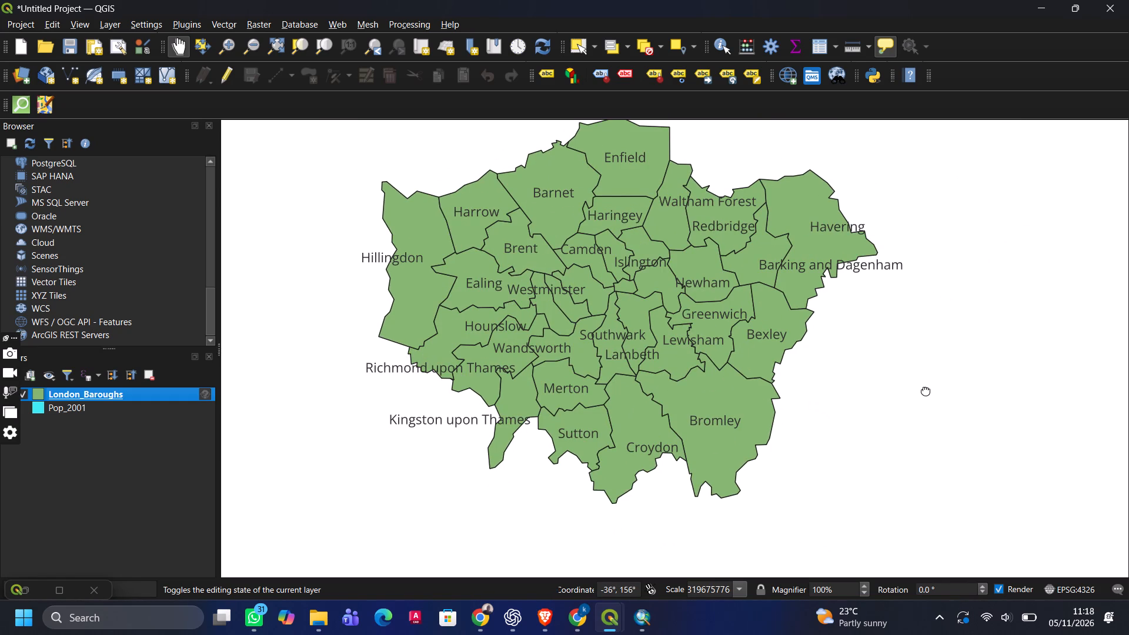
ctrl+scroll(926, 390, down, 3)
ctrl+scroll(654, 233, up, 4)
ctrl+scroll(654, 233, down, 3)
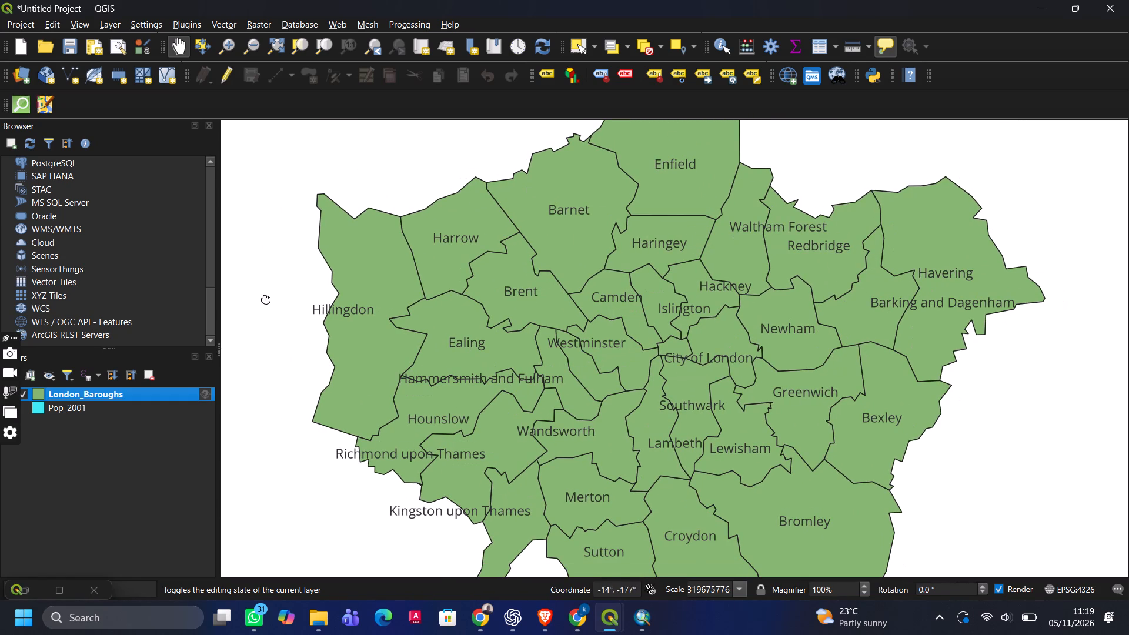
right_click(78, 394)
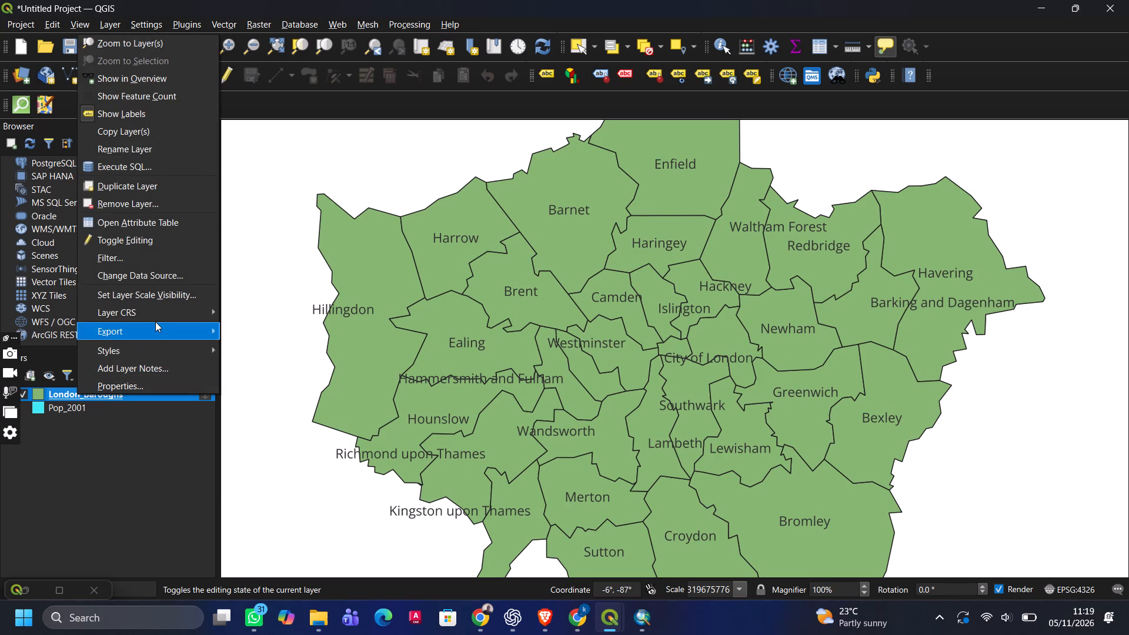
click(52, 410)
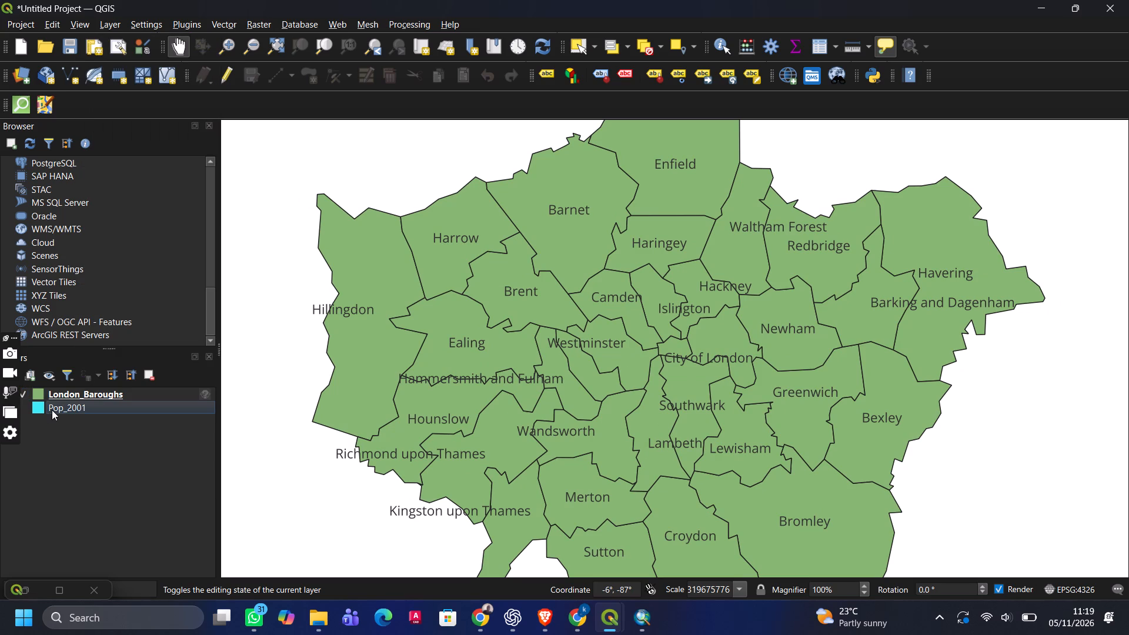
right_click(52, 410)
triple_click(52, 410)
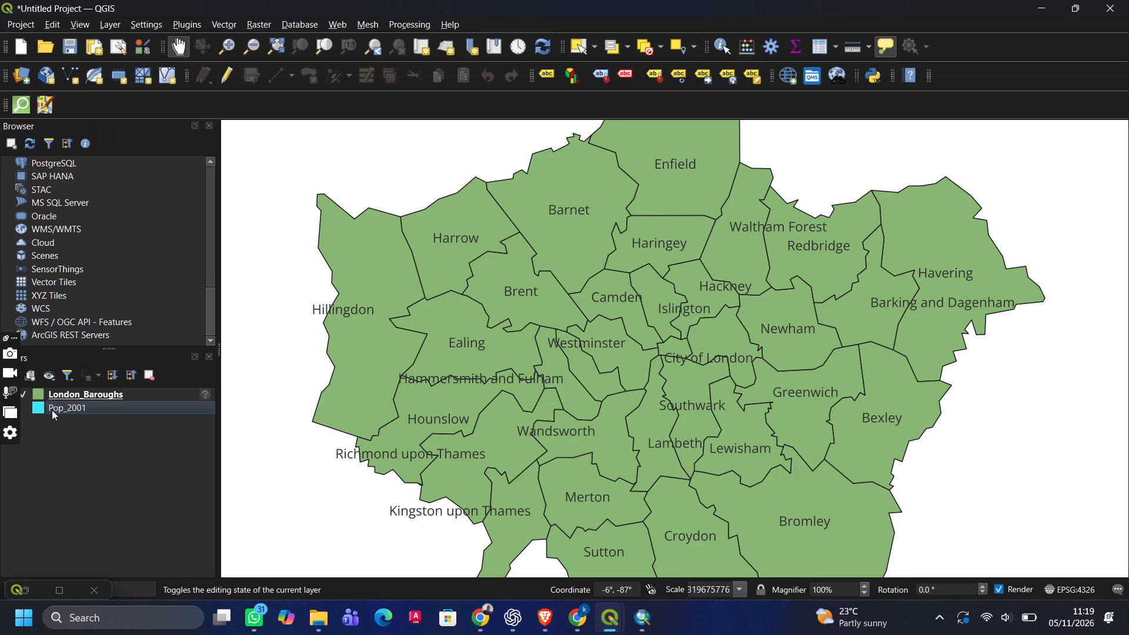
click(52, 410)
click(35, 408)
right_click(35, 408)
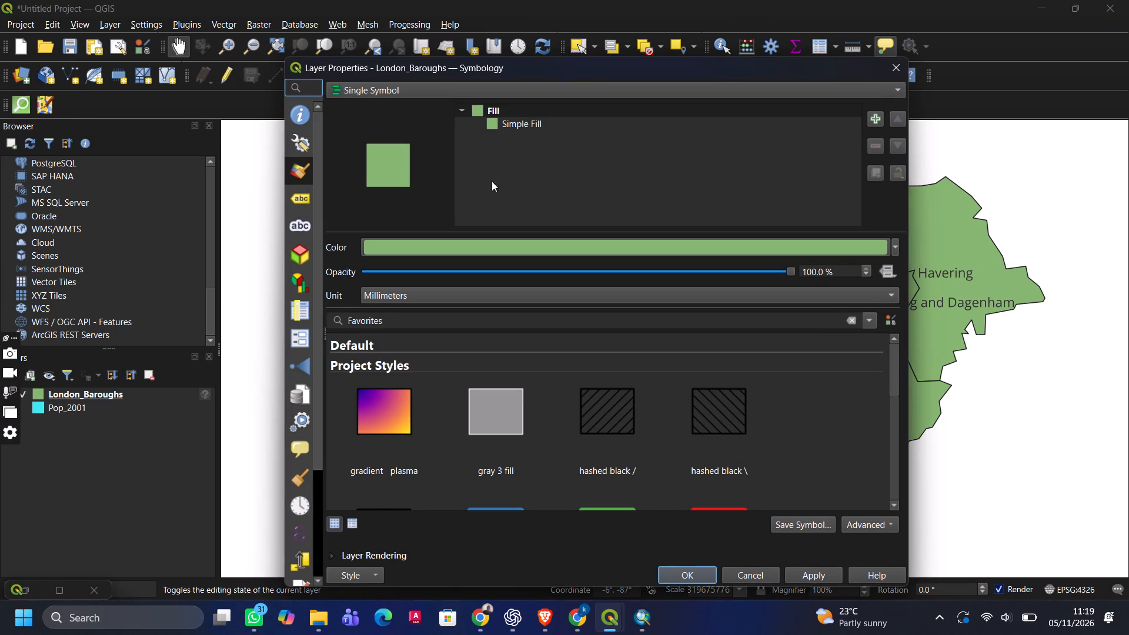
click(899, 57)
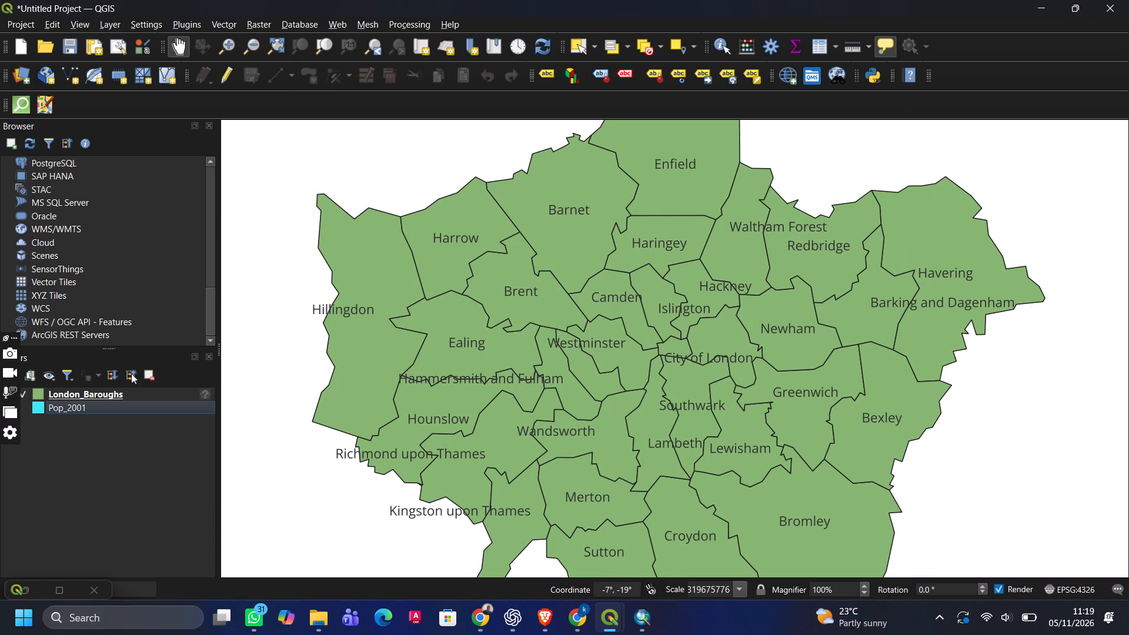
Open the London_Baroughs attribute table and look through the borough records and their fields.
click(99, 392)
right_click(99, 392)
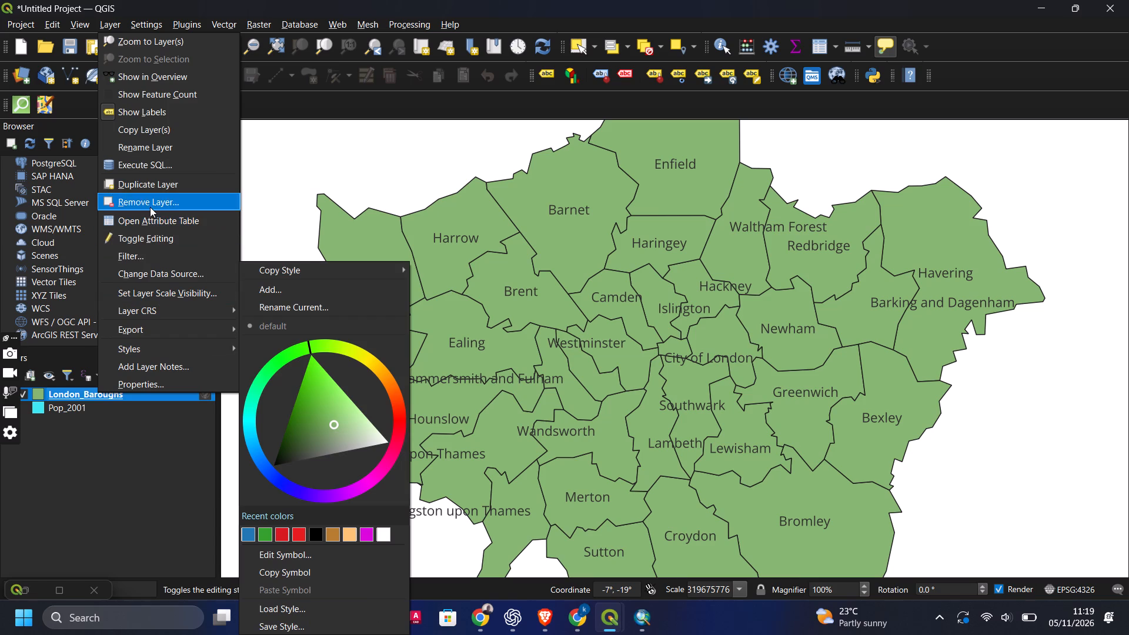
click(197, 223)
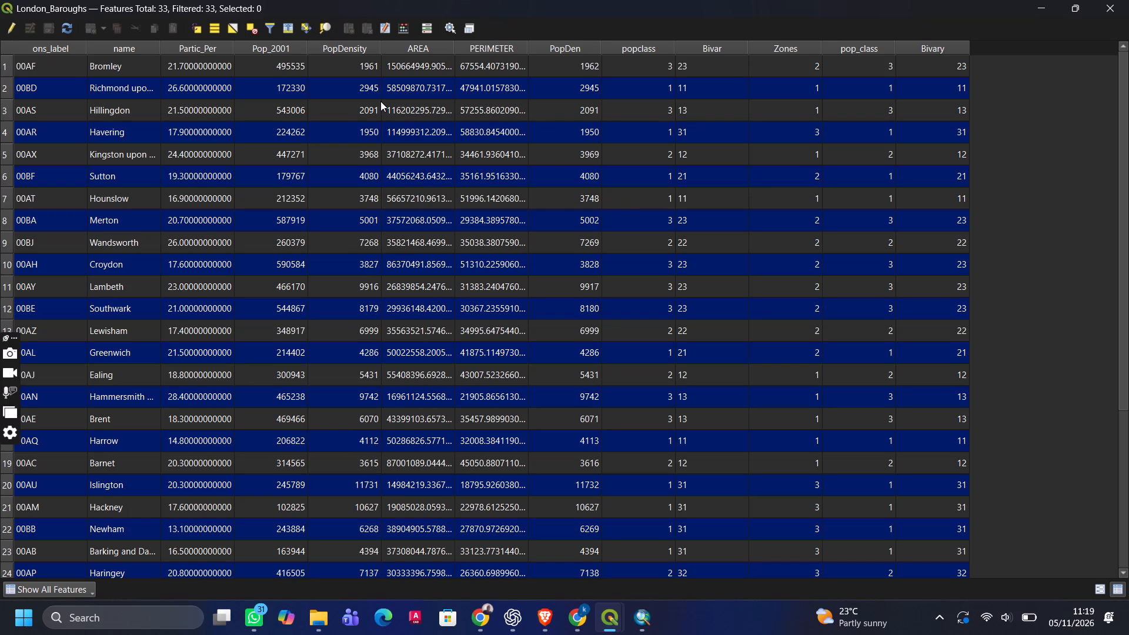
scroll(263, 148, up, 4)
scroll(263, 148, down, 1)
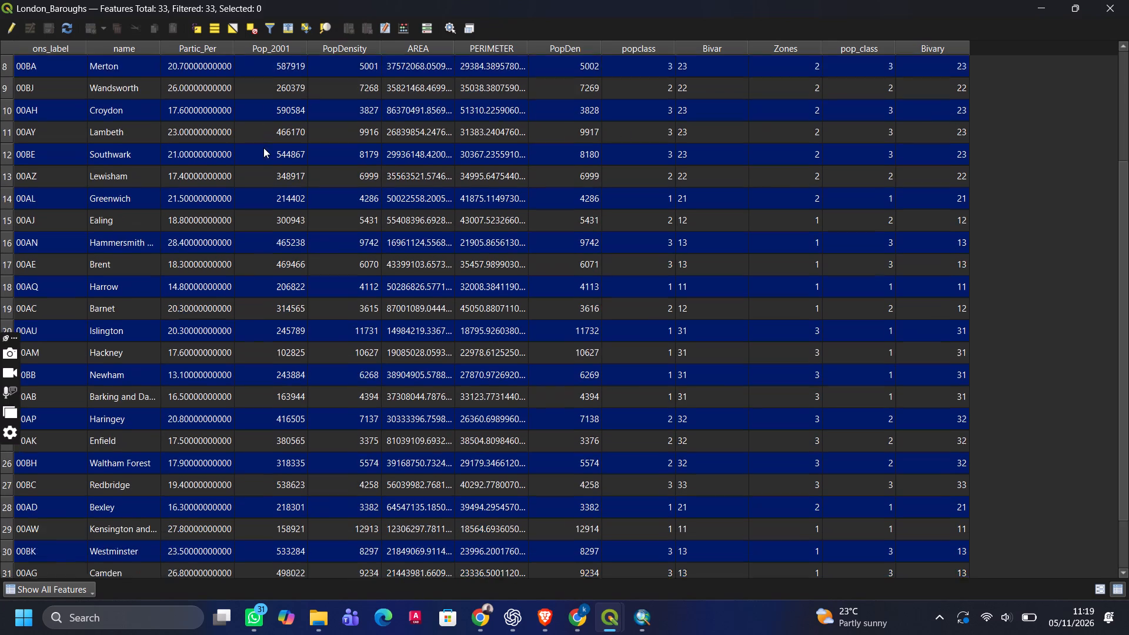
scroll(263, 148, down, 1)
scroll(263, 148, up, 2)
scroll(263, 148, down, 18)
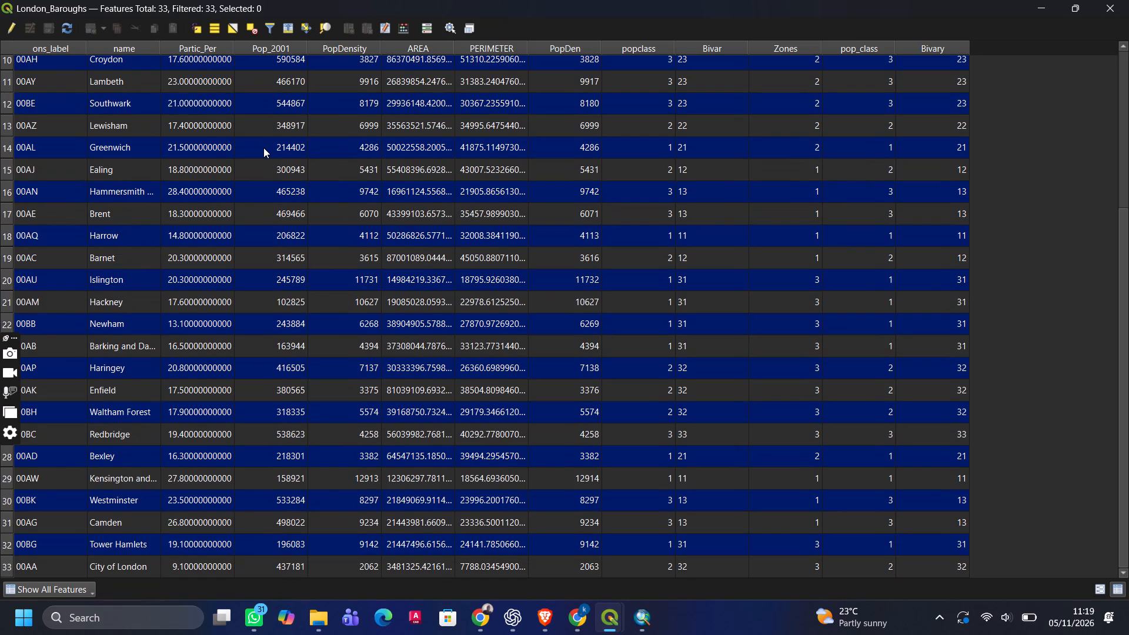
scroll(263, 148, up, 11)
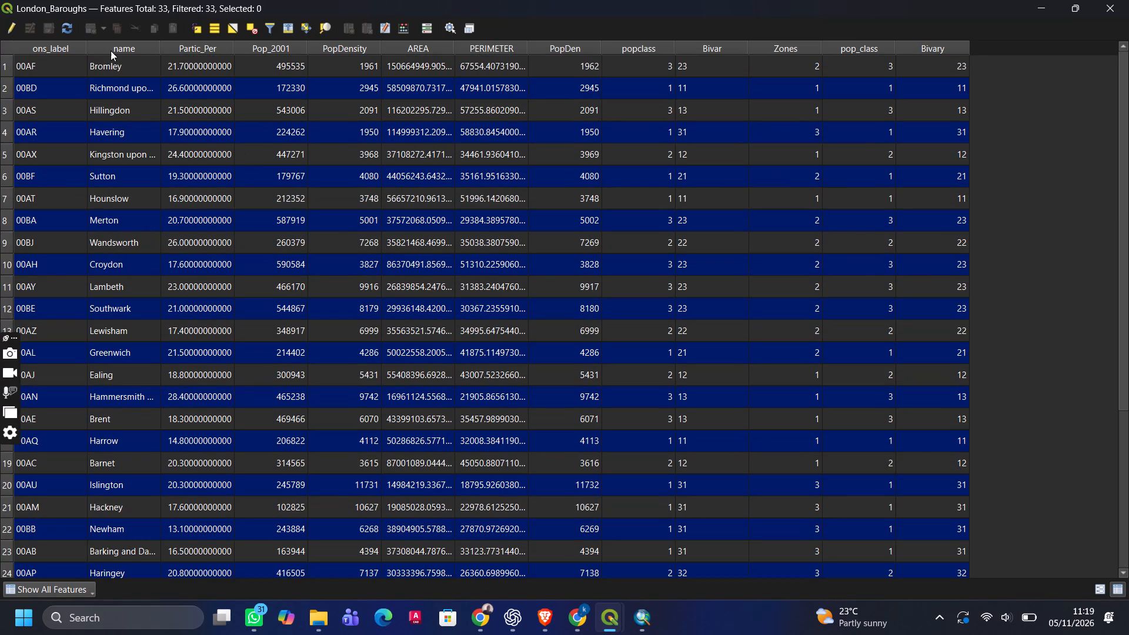
Sort the attribute table by Pop_2001, finishing in ascending order, and examine the population values across the boroughs.
click(258, 49)
click(303, 45)
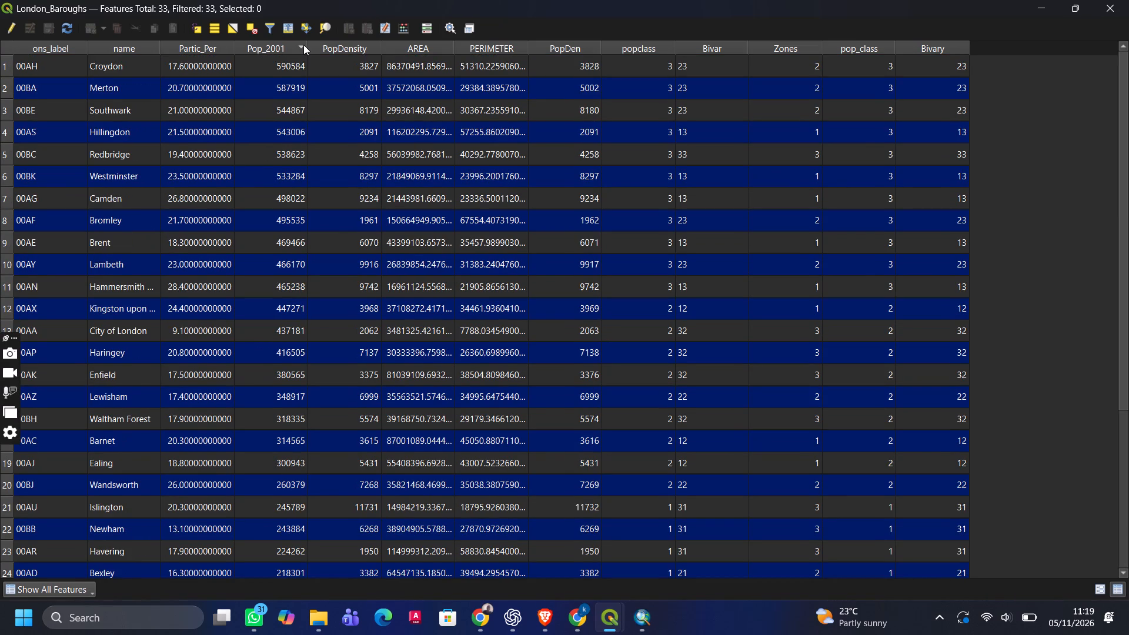
click(297, 47)
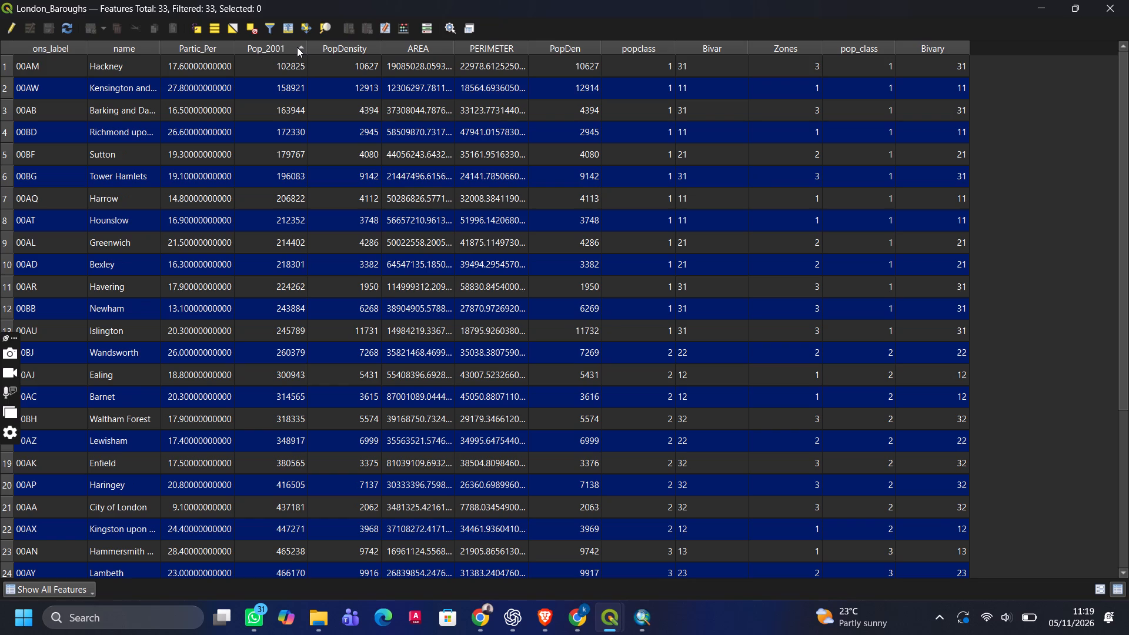
drag(284, 51, 293, 88)
drag(293, 88, 293, 89)
drag(258, 48, 289, 59)
scroll(278, 46, up, 1)
drag(289, 59, 286, 262)
scroll(289, 59, up, 1)
scroll(286, 262, down, 4)
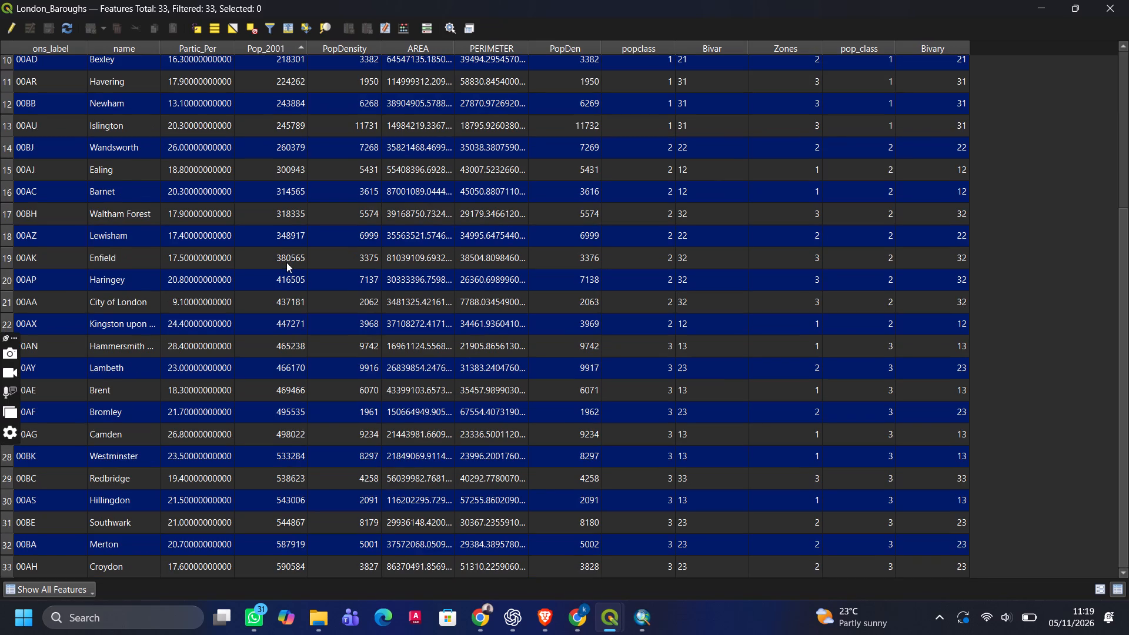
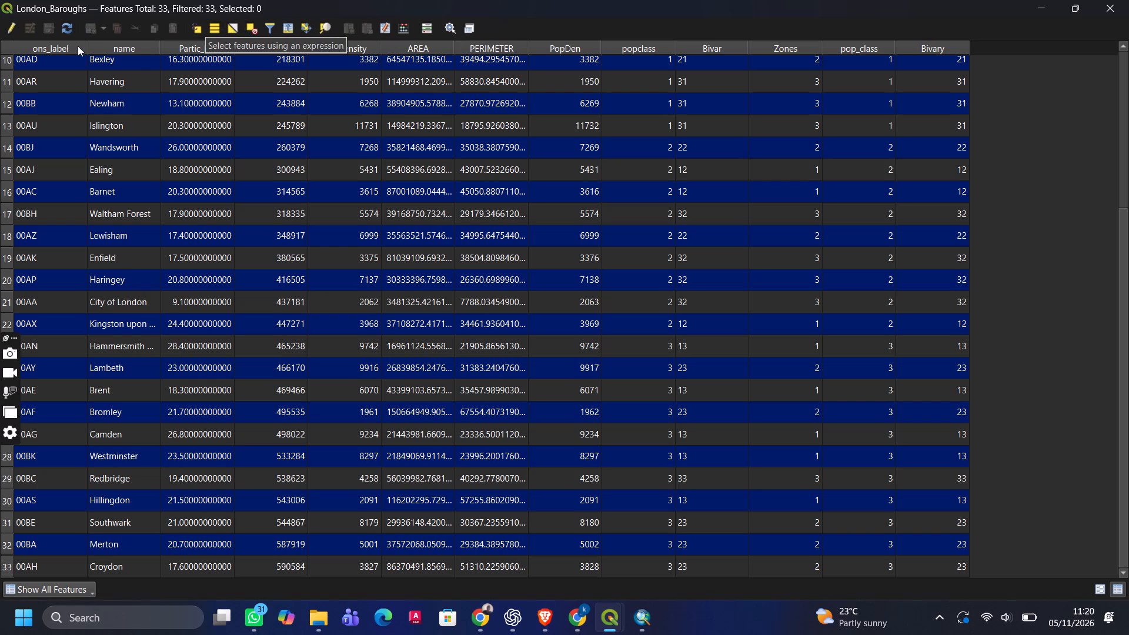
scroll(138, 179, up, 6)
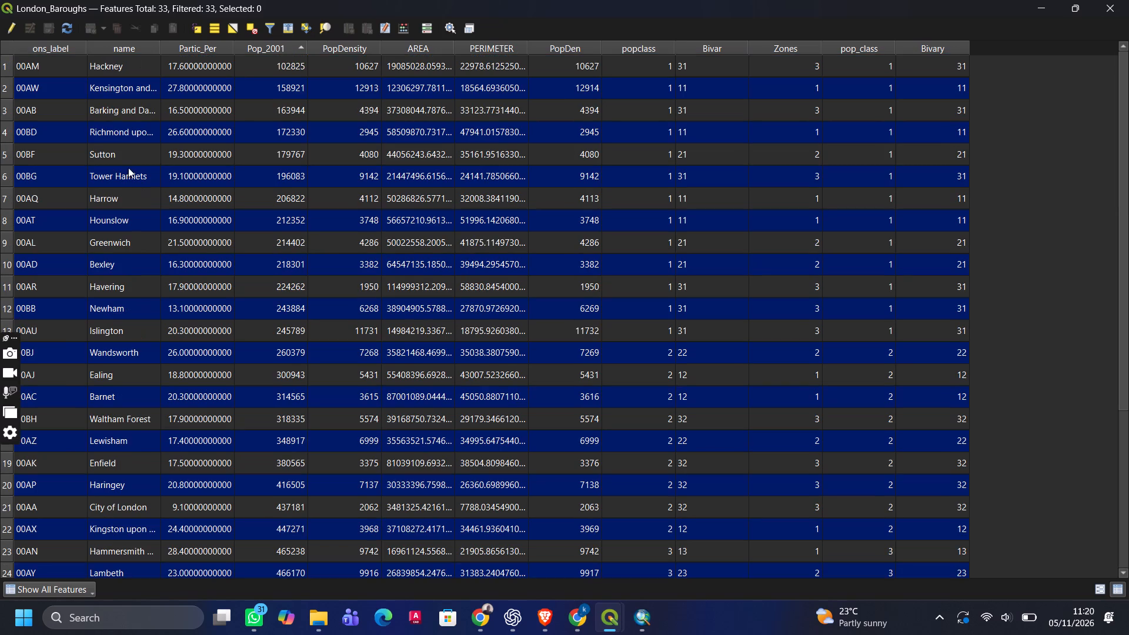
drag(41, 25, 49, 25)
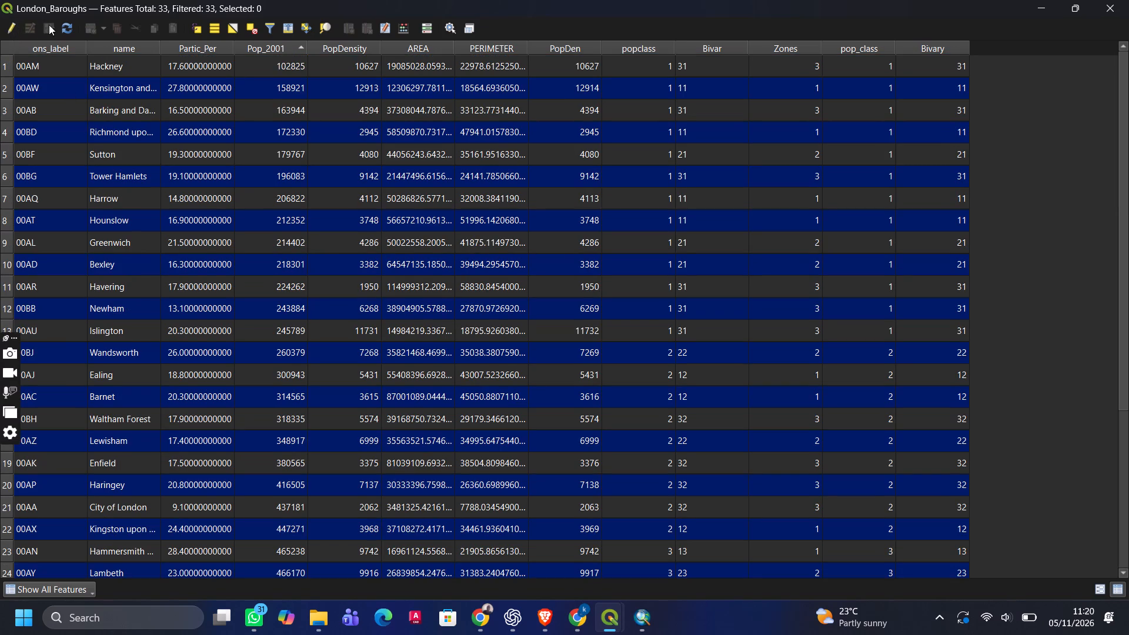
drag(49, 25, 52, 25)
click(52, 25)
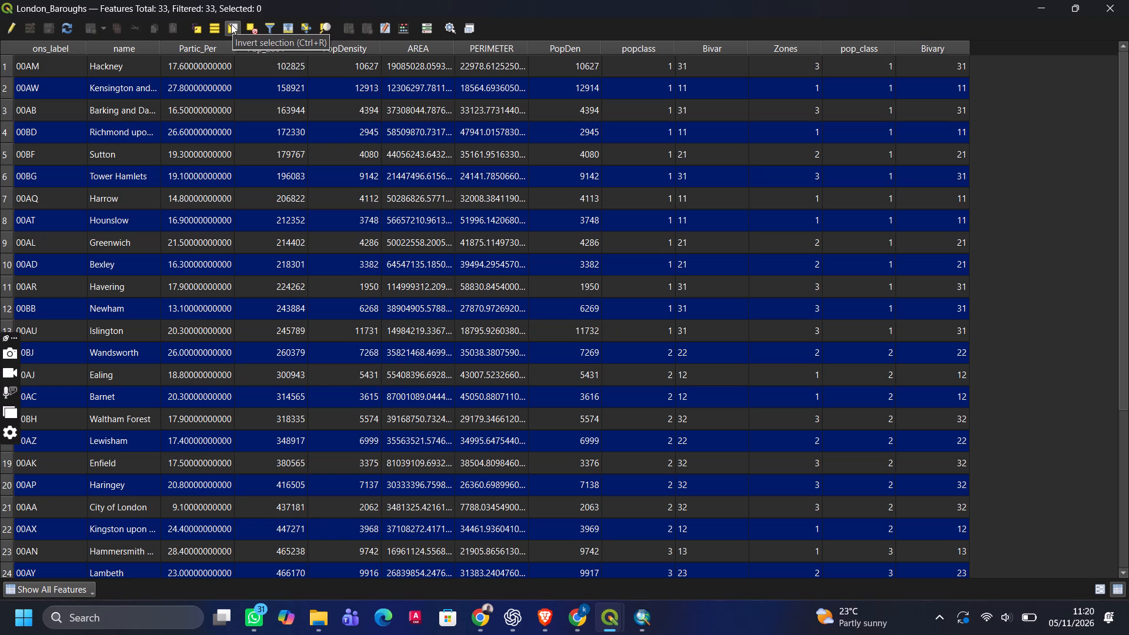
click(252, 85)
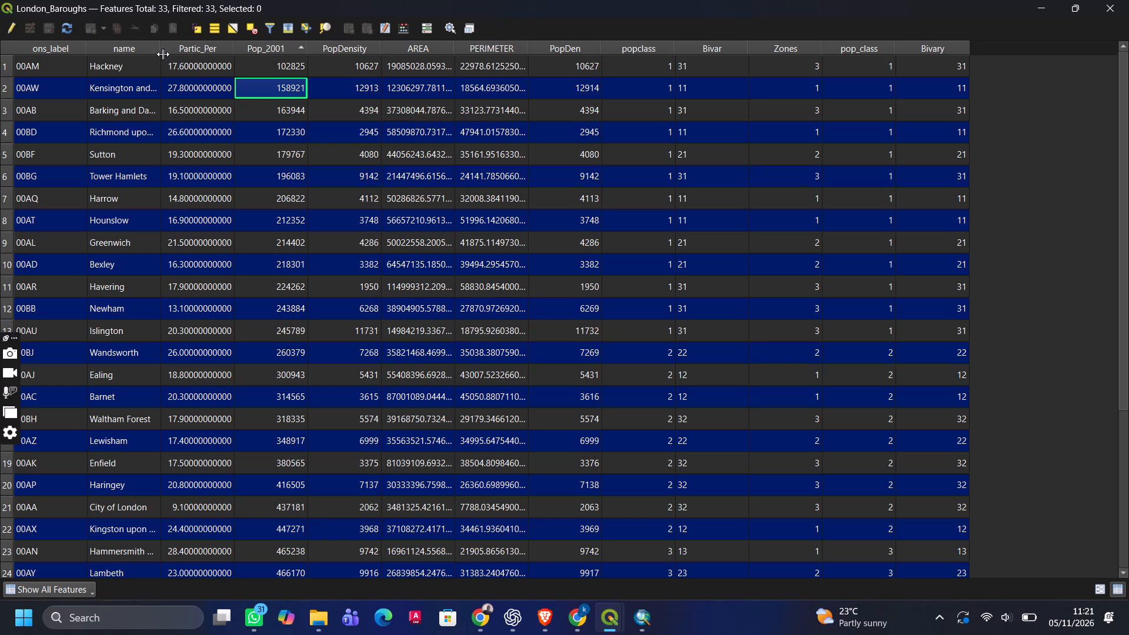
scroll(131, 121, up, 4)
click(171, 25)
Open Select by Expression for London_Baroughs, look over the function groups and the custom function editor, and close it without selecting features.
click(198, 32)
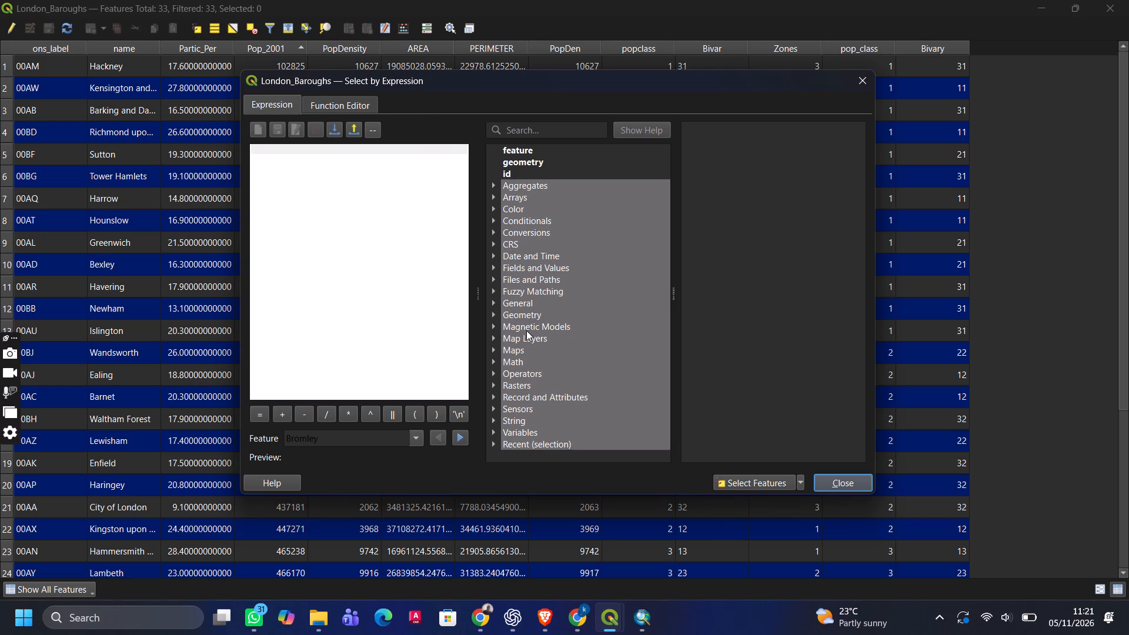
scroll(558, 288, down, 7)
scroll(542, 235, up, 4)
click(278, 110)
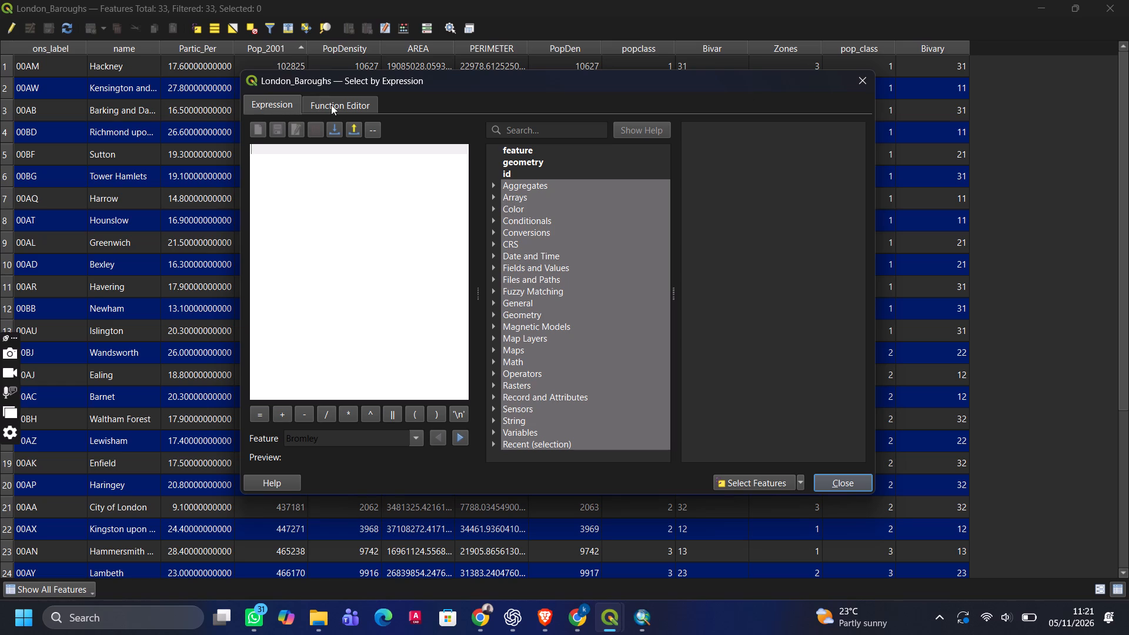
click(331, 105)
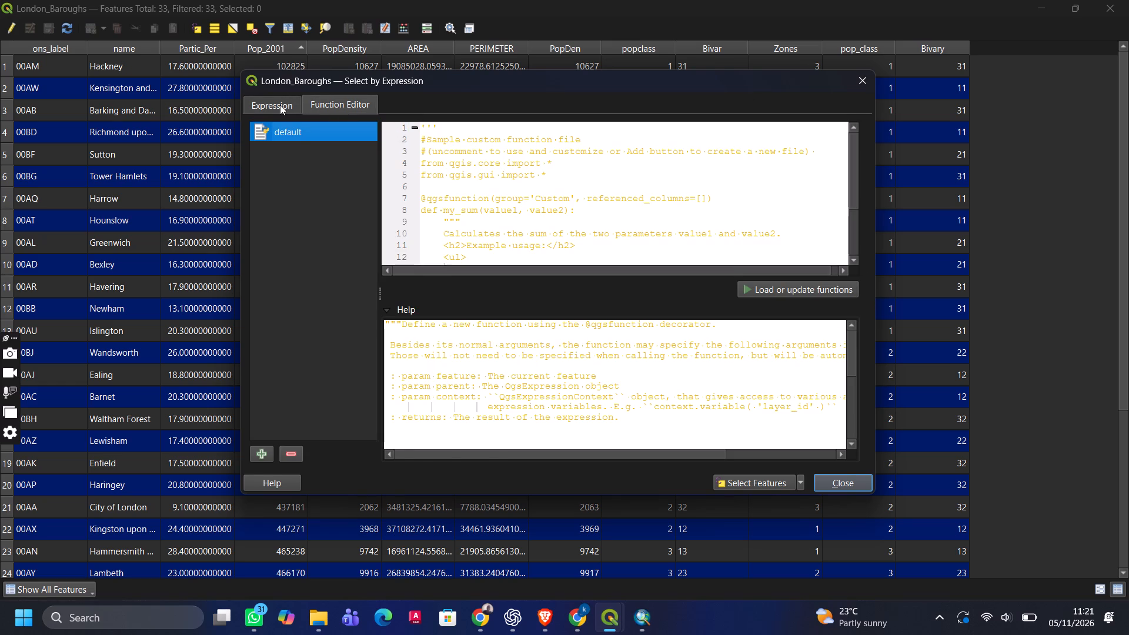
click(280, 105)
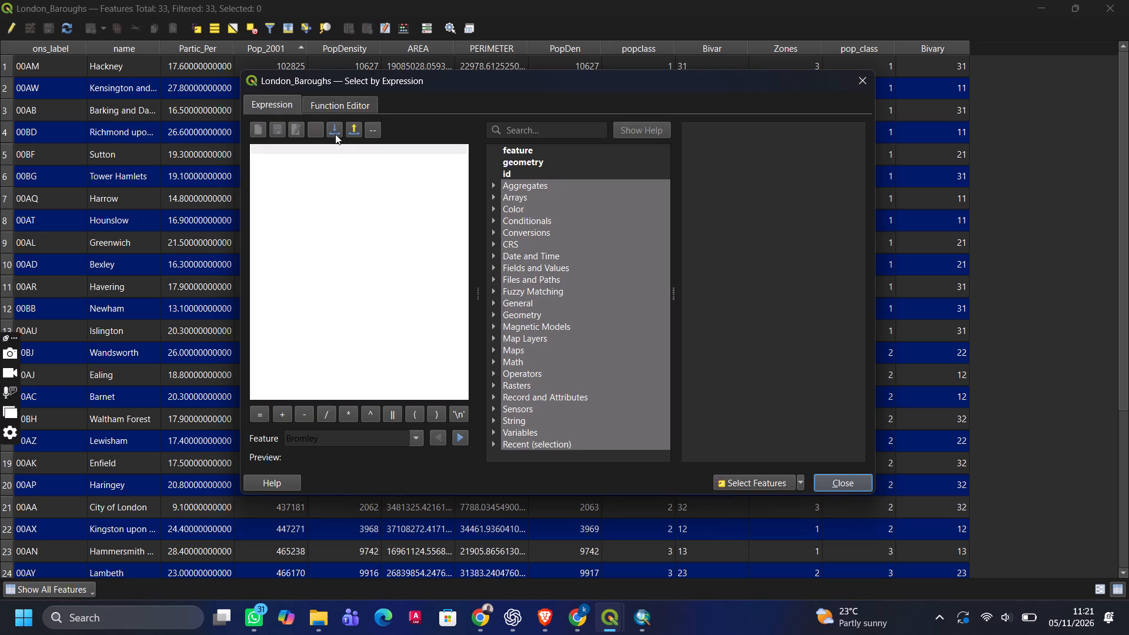
click(854, 72)
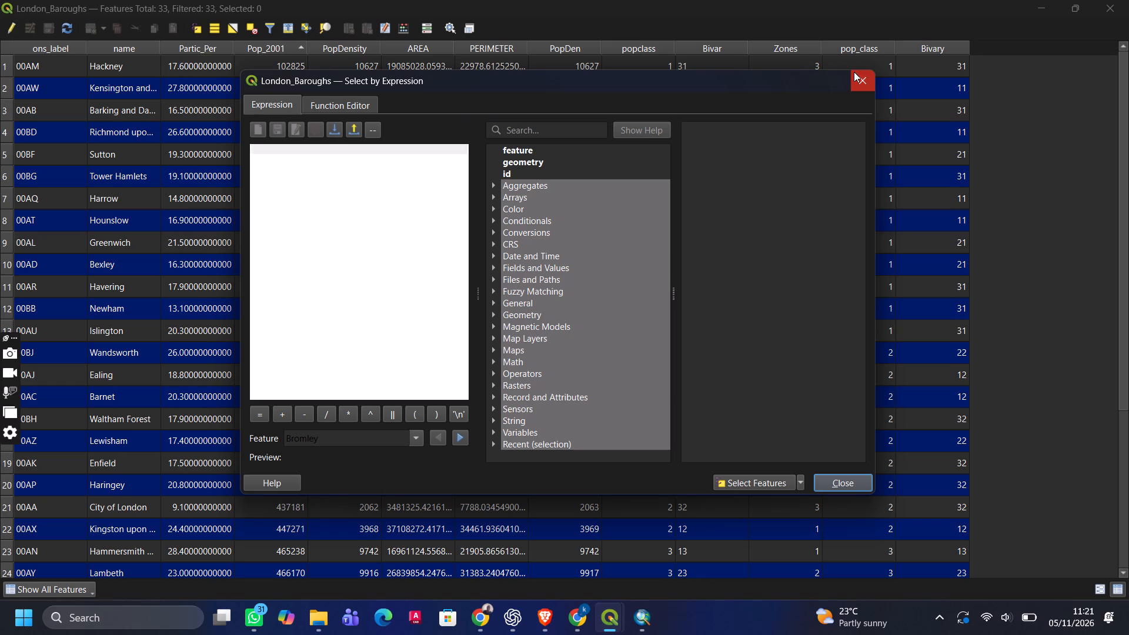
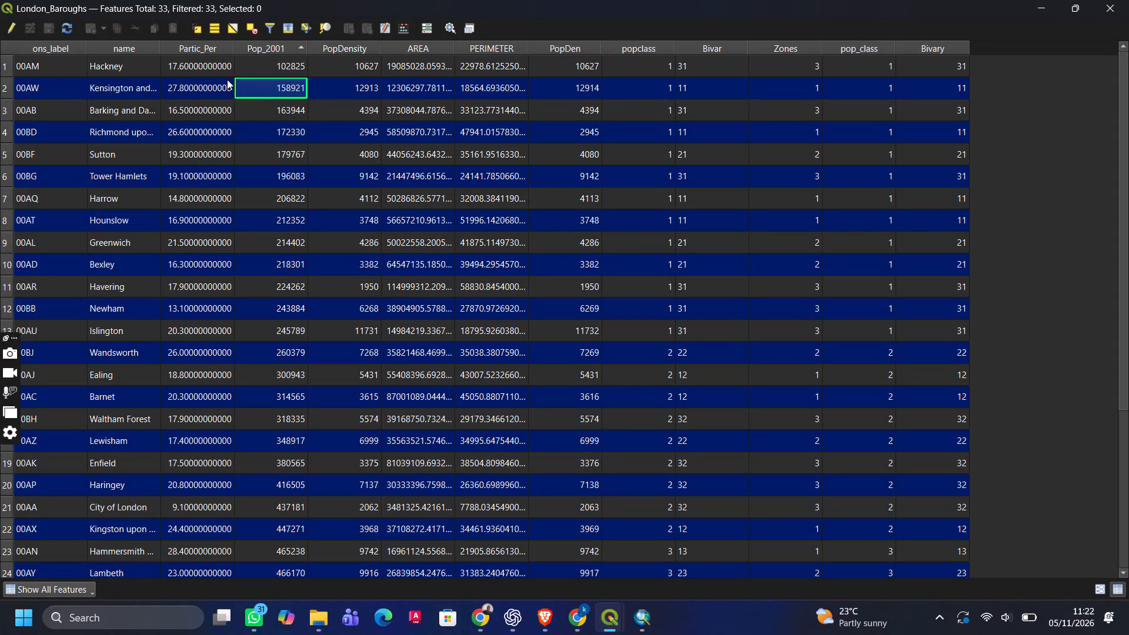
Look through the London_Baroughs attribute rows, try inverting the feature selection and back, and close the table.
scroll(183, 54, up, 4)
scroll(168, 141, down, 1)
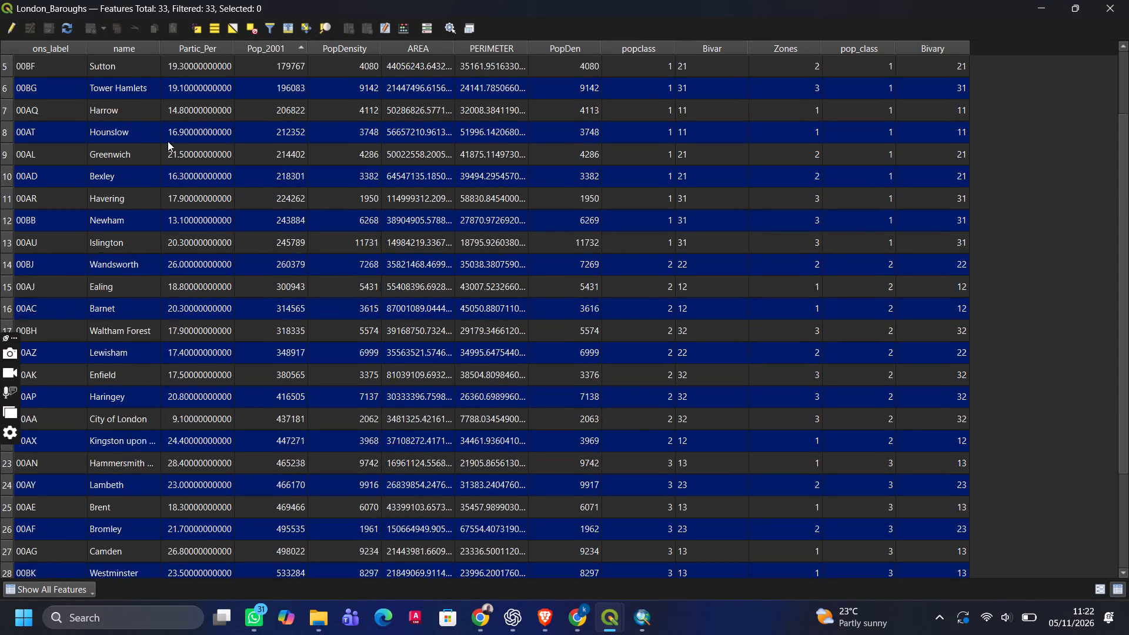
scroll(168, 141, down, 1)
scroll(168, 141, up, 7)
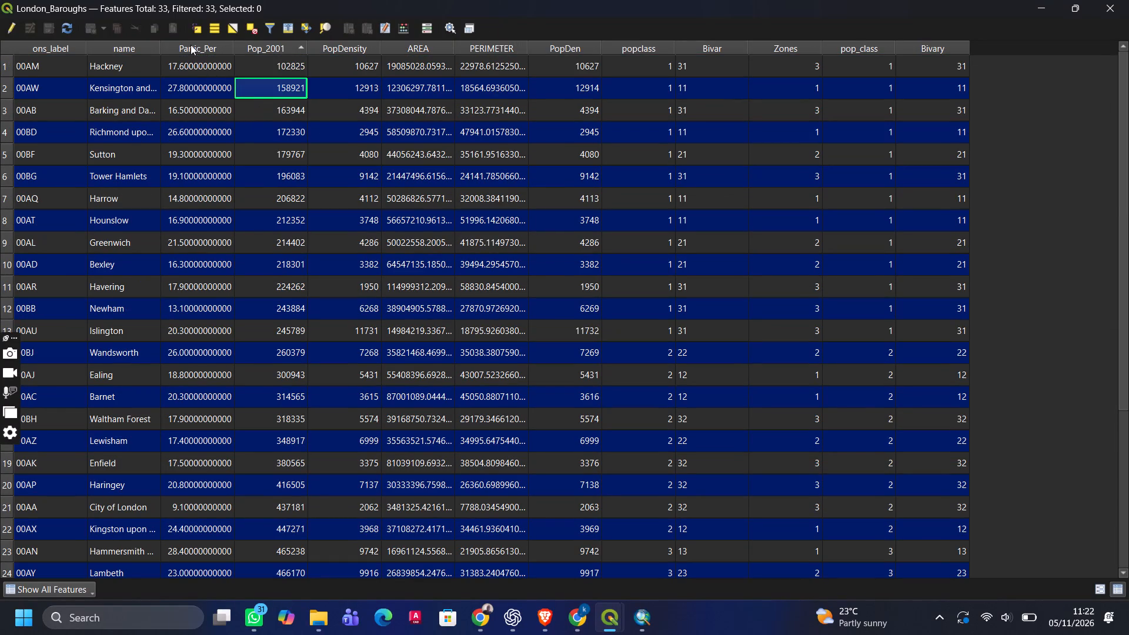
click(229, 32)
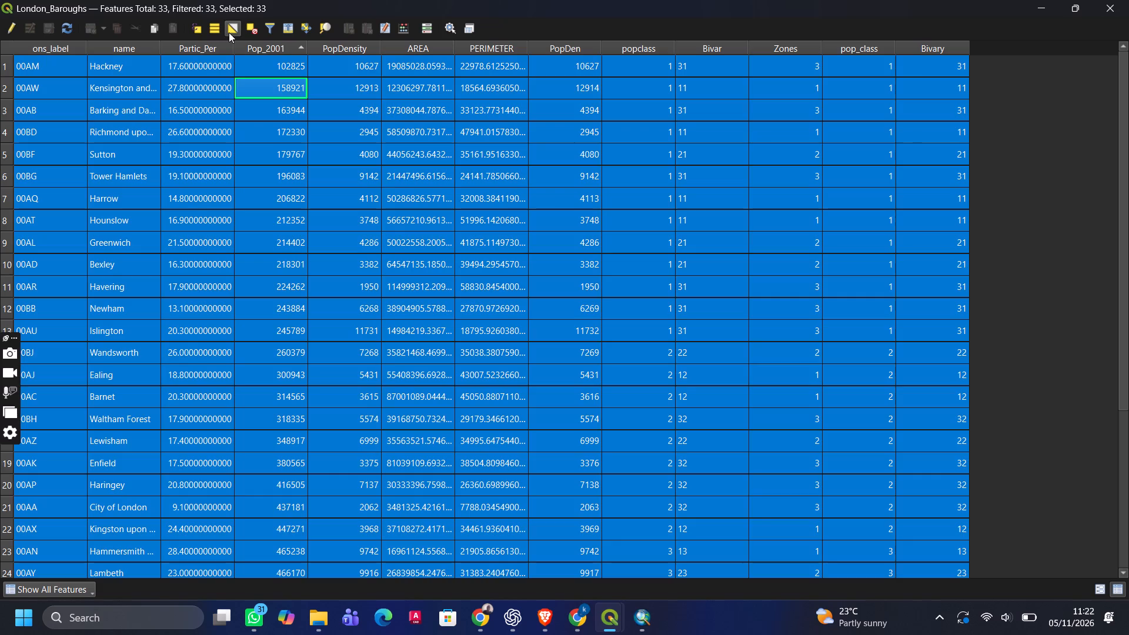
click(229, 32)
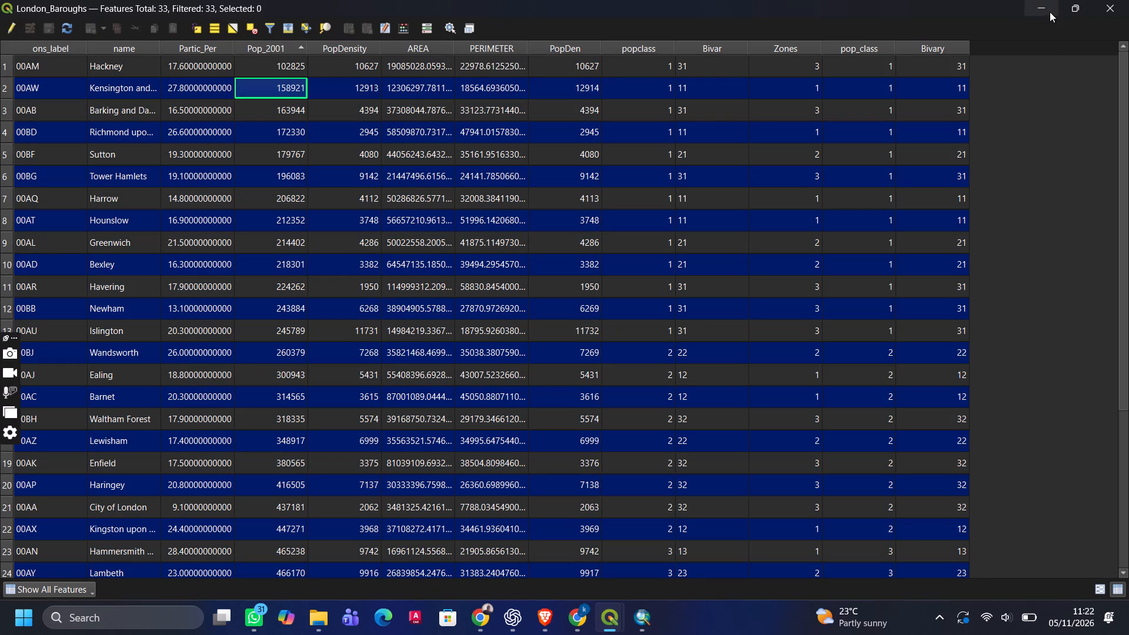
click(1101, 8)
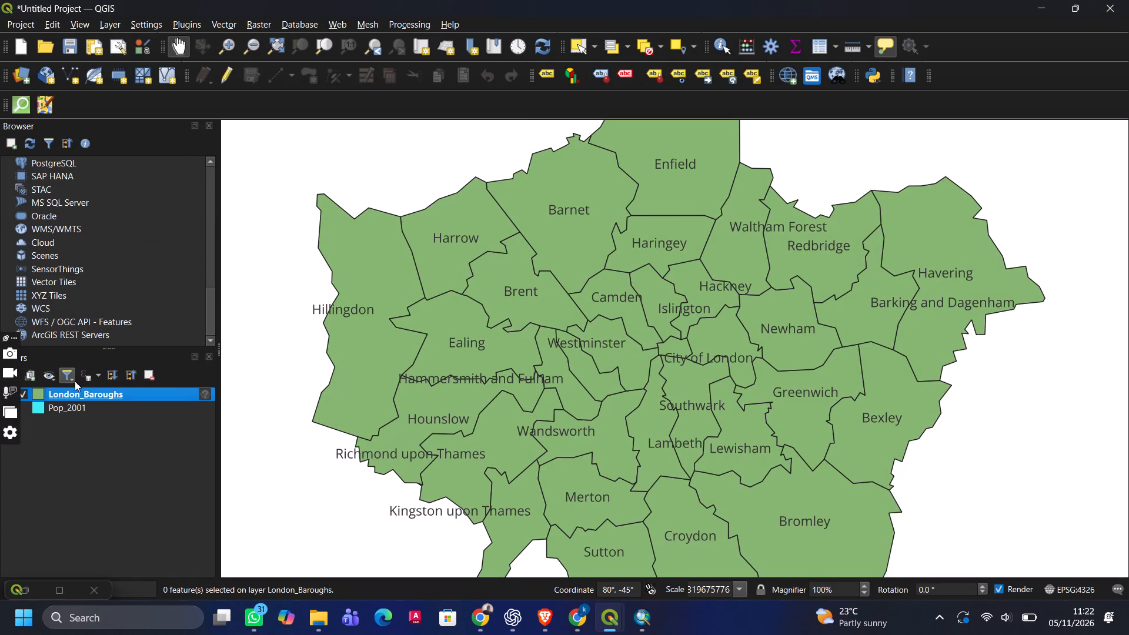
Reopen the London_Baroughs attribute table and view the Select by Expression dialog without selecting anything.
right_click(83, 395)
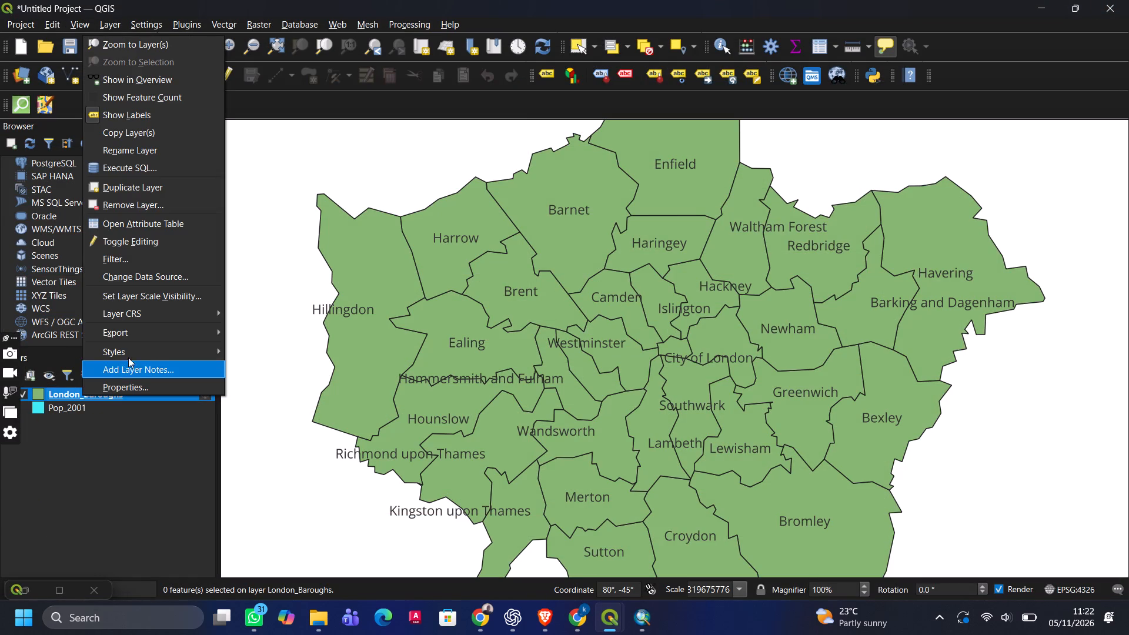
click(119, 223)
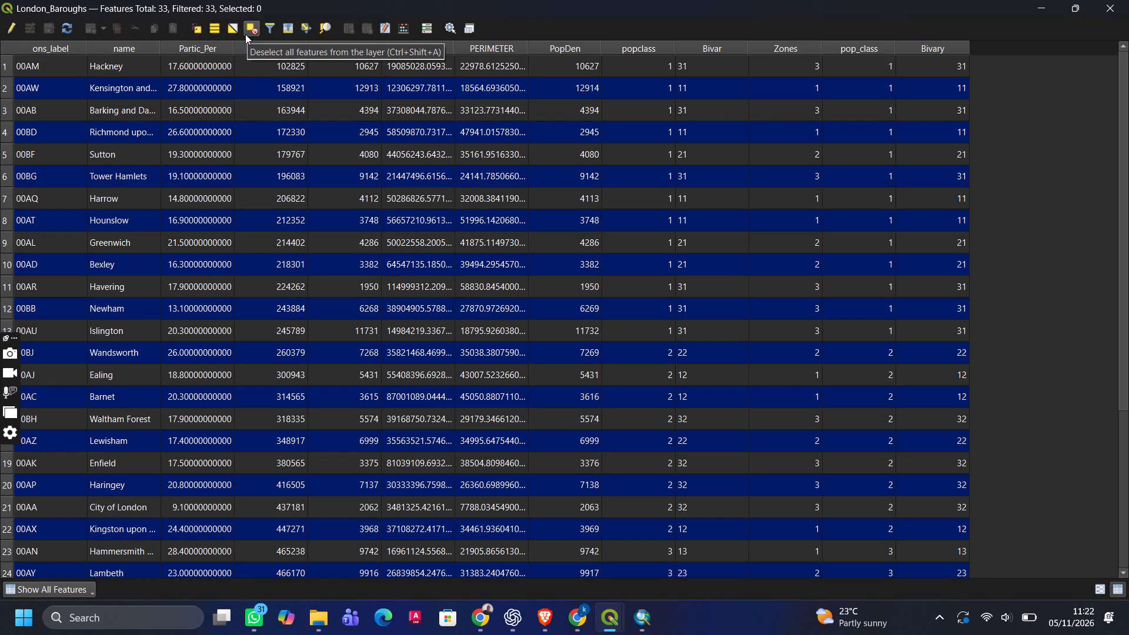
click(199, 30)
click(199, 30)
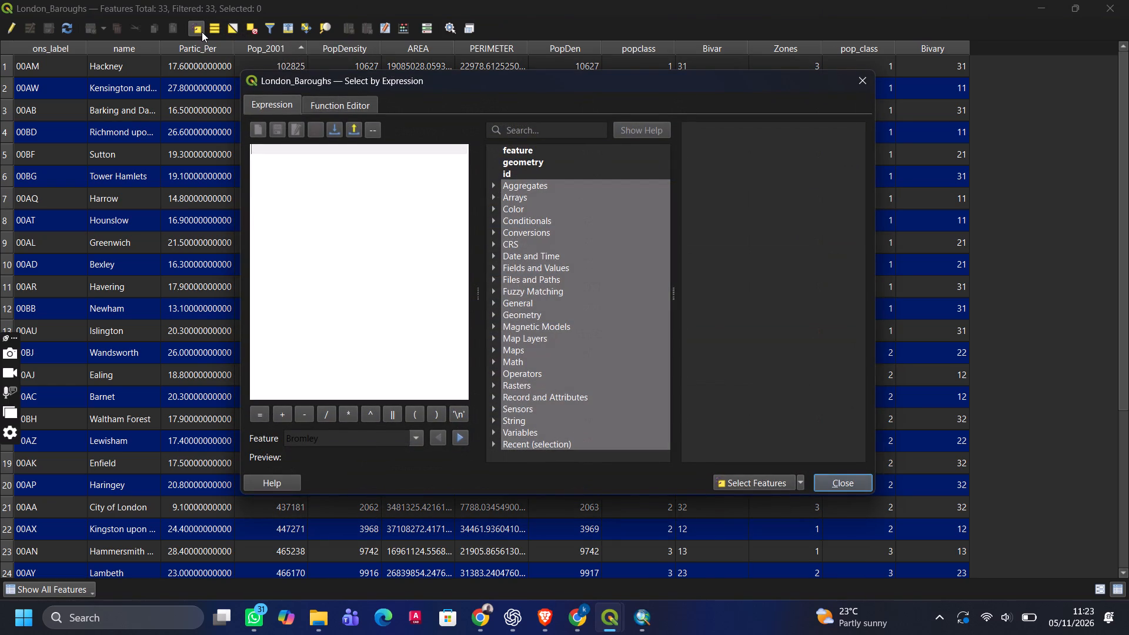
click(853, 82)
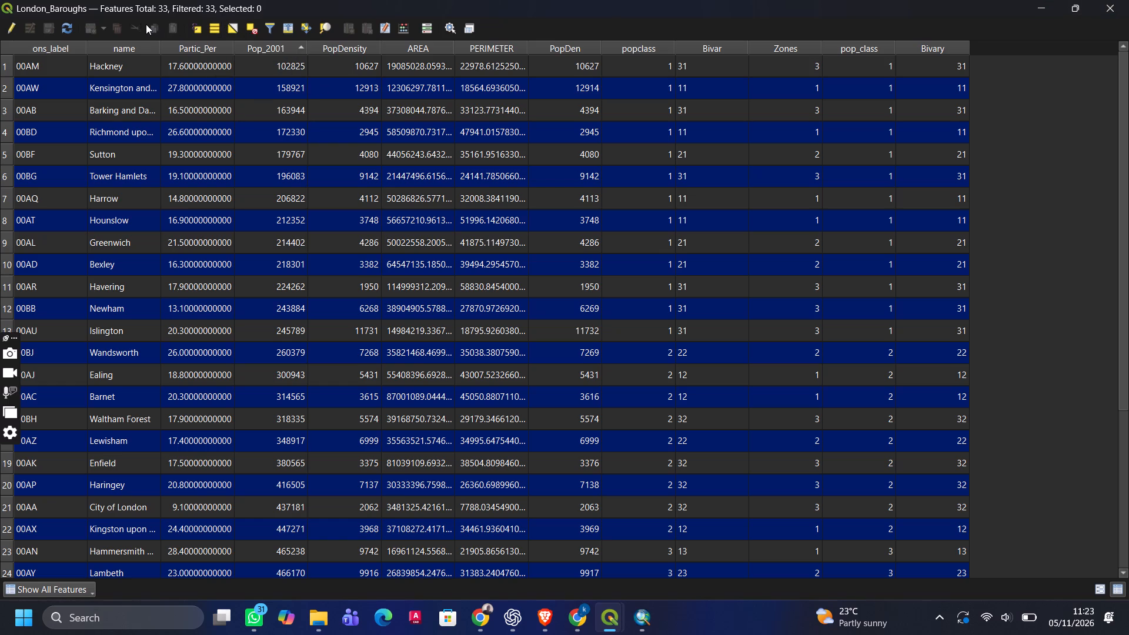
View the field filter form in the London_Baroughs attribute table, and return to the map with the leftover expression dialog closed.
click(93, 27)
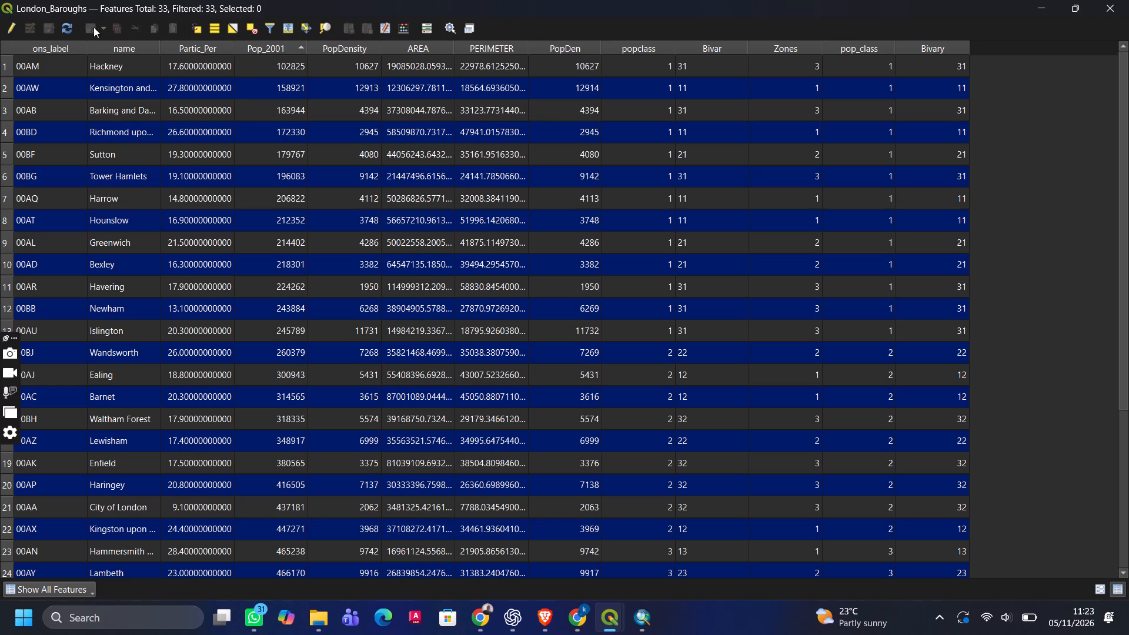
click(91, 28)
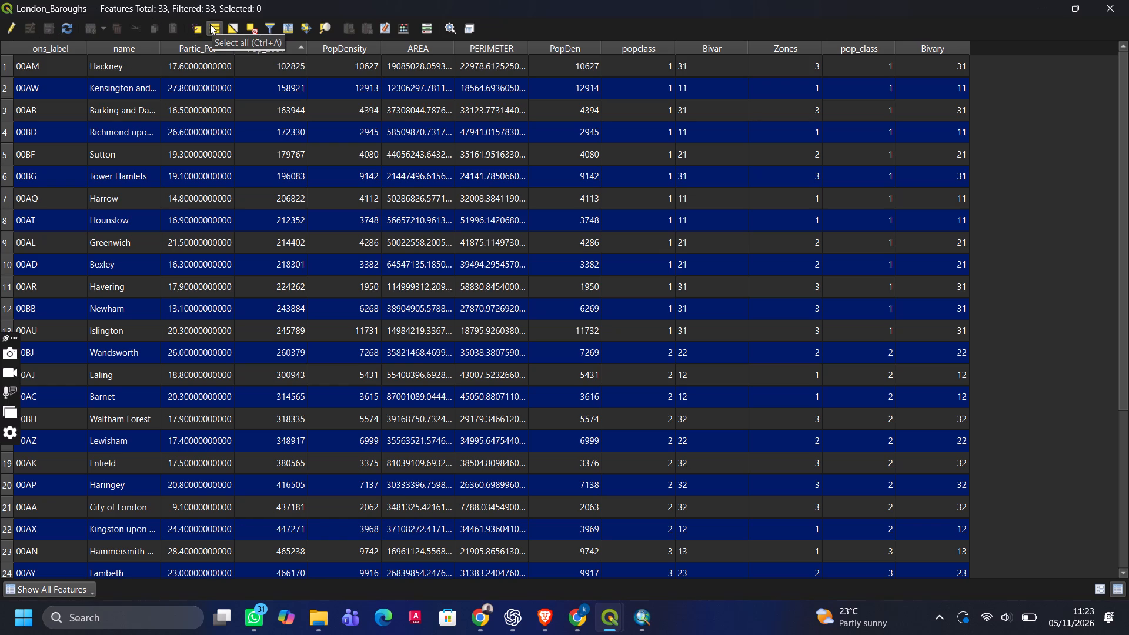
click(269, 30)
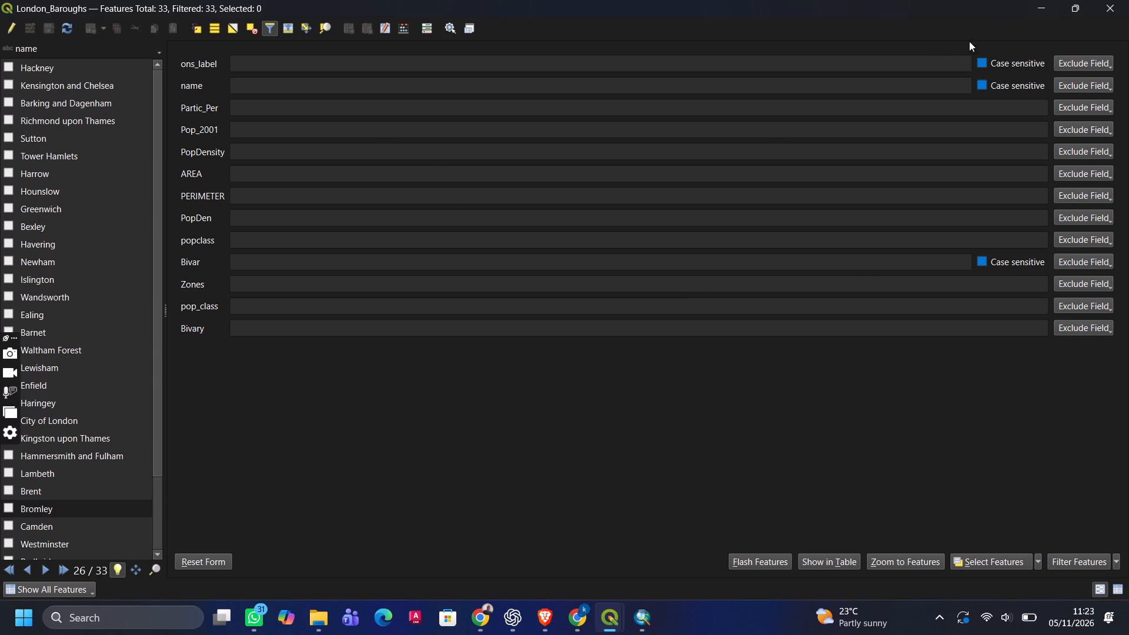
click(1038, 5)
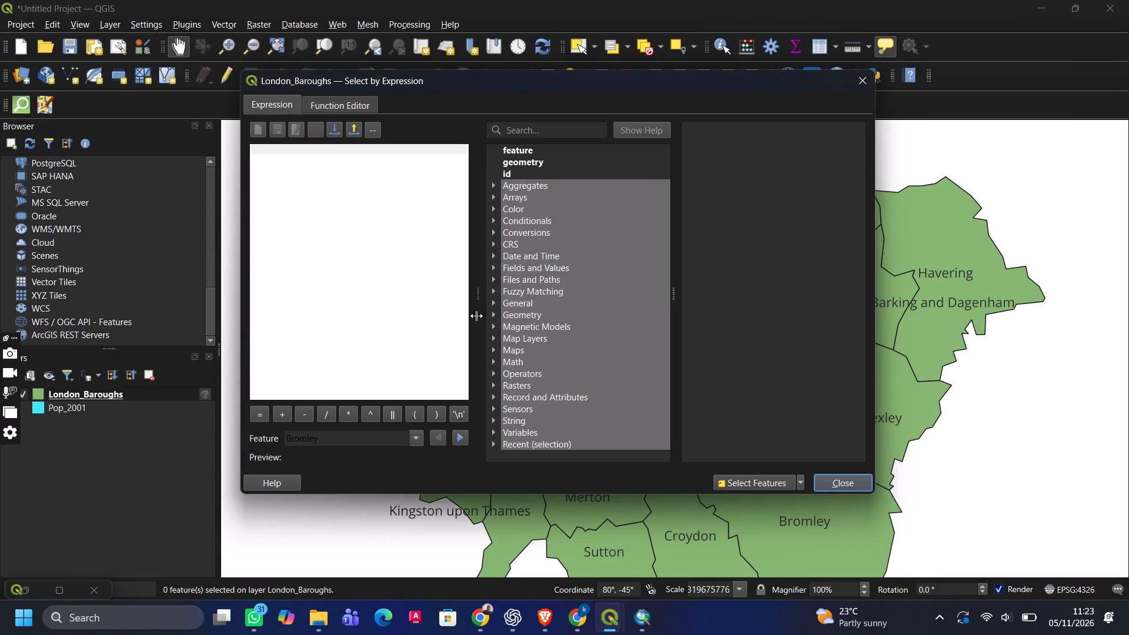
click(870, 76)
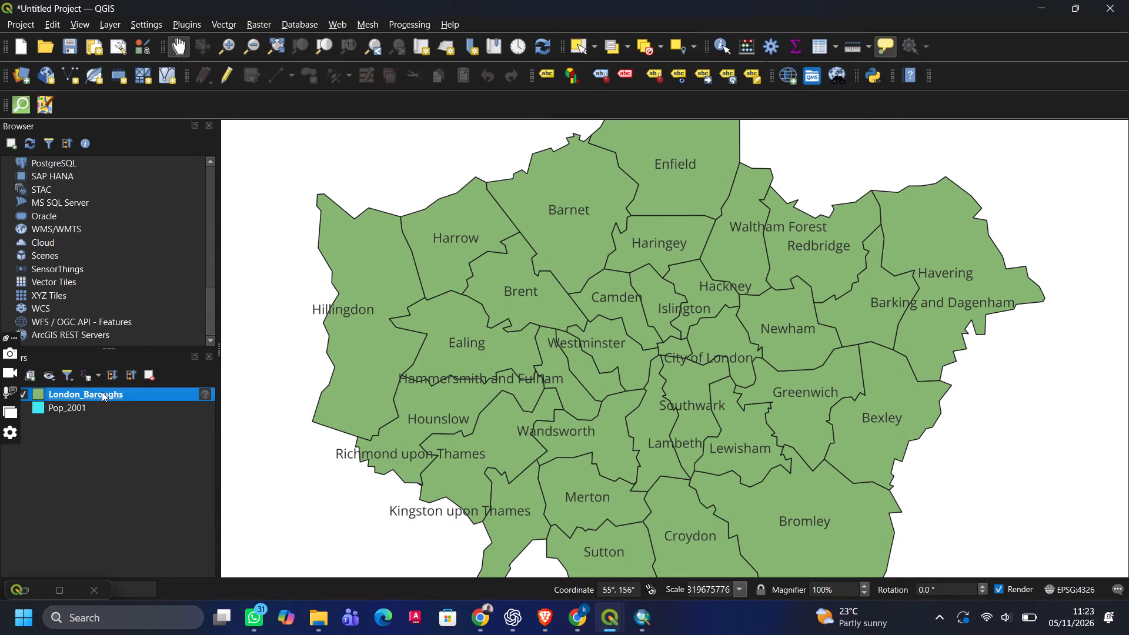
Open the London_Baroughs attribute table again and view Select by Expression, closing it without building an expression.
right_click(102, 392)
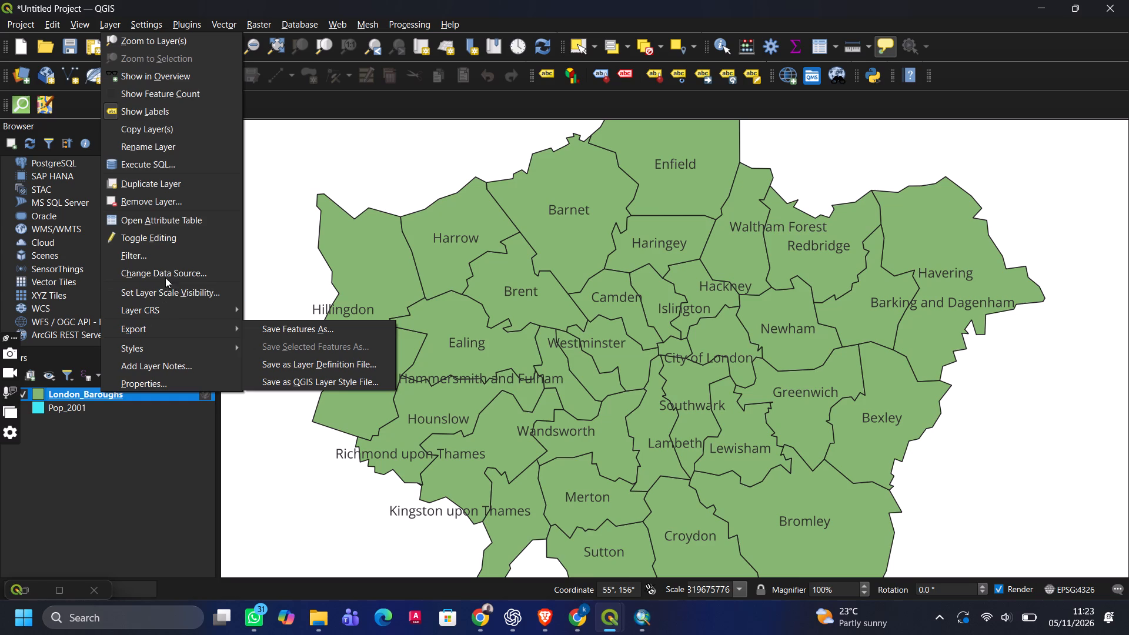
click(209, 221)
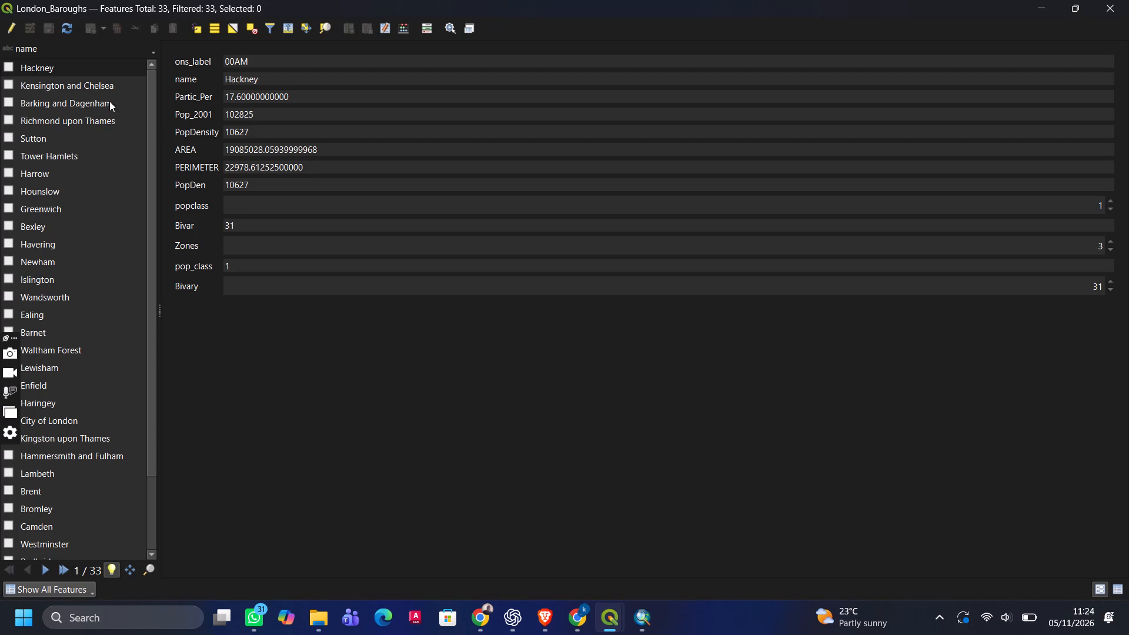
click(198, 22)
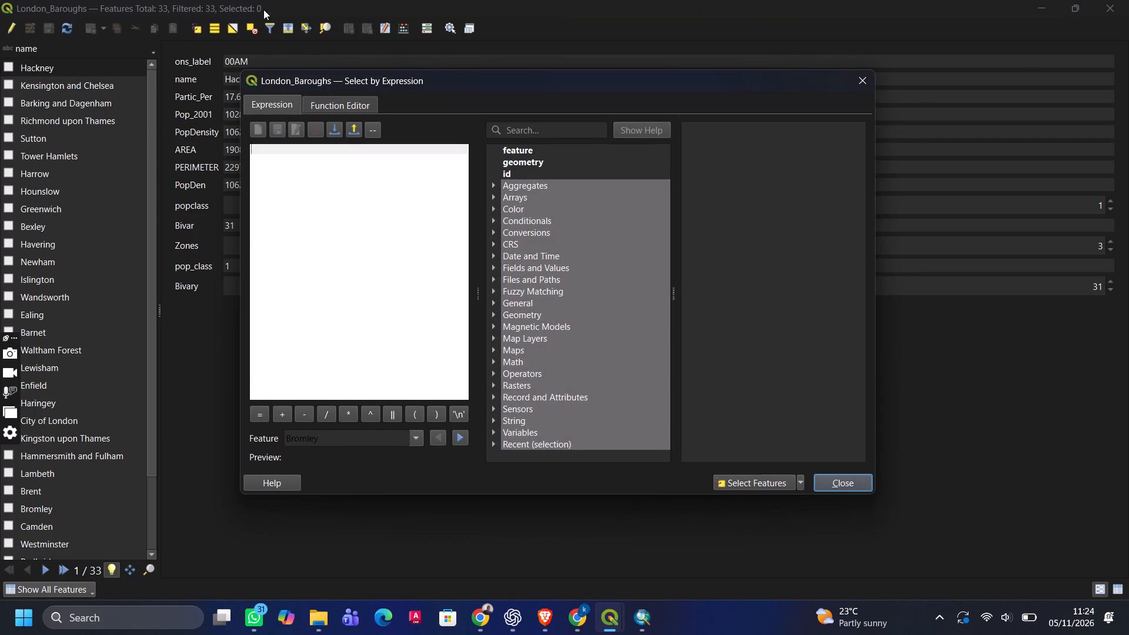
click(875, 86)
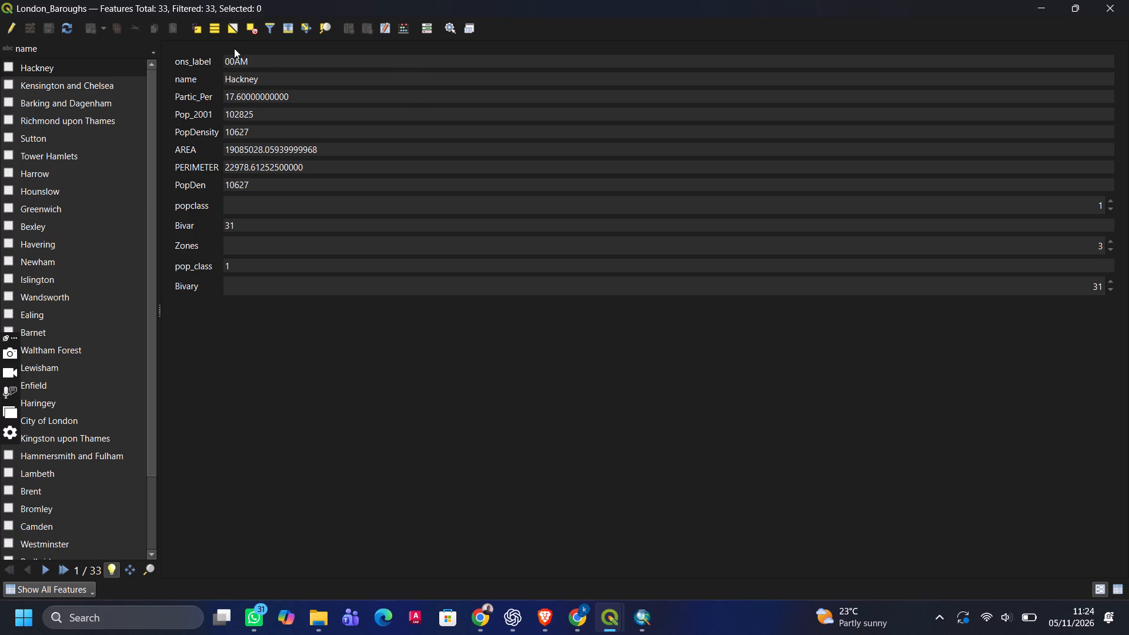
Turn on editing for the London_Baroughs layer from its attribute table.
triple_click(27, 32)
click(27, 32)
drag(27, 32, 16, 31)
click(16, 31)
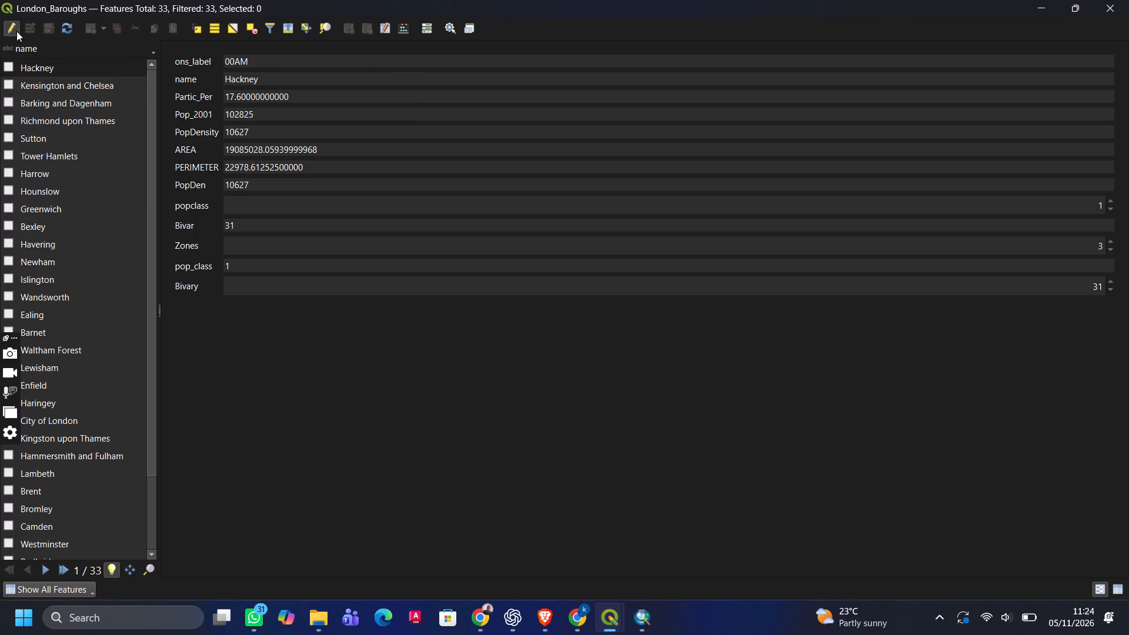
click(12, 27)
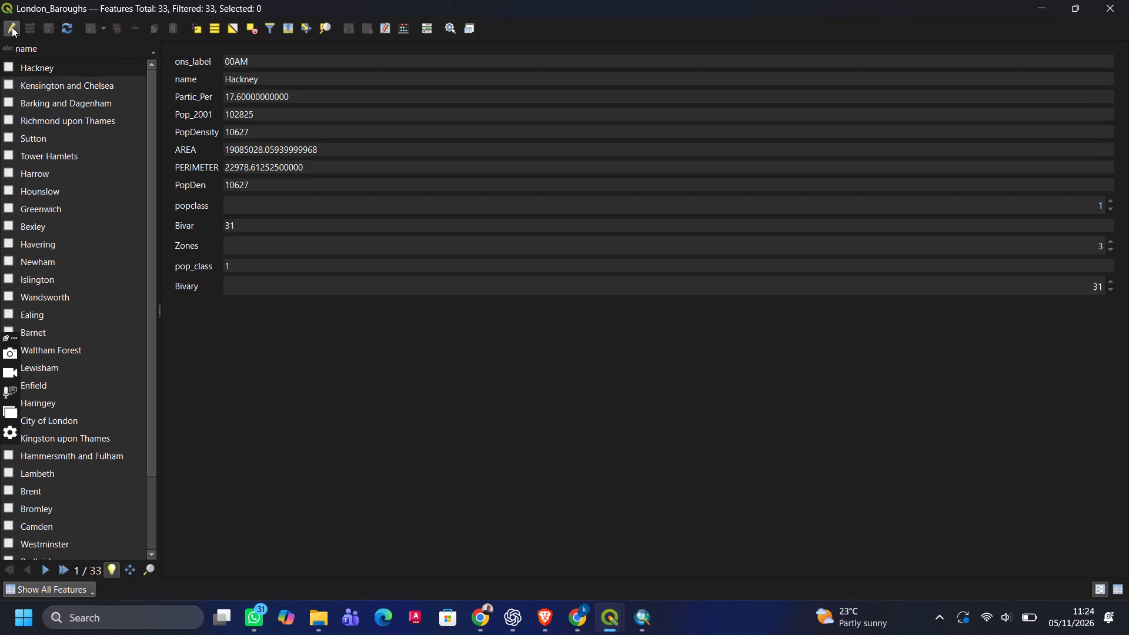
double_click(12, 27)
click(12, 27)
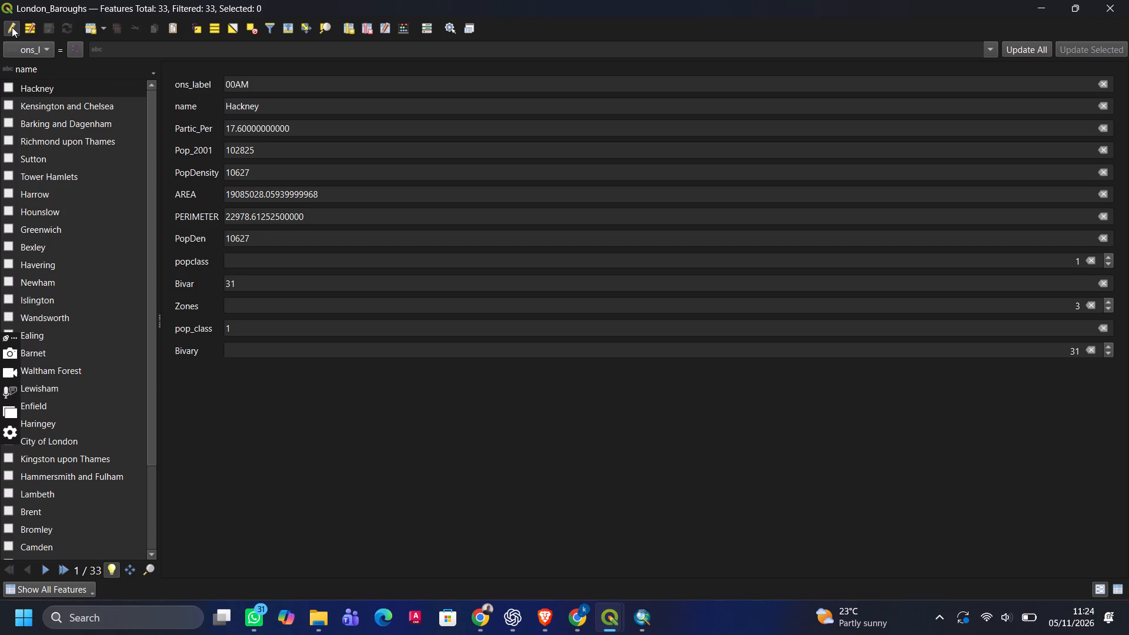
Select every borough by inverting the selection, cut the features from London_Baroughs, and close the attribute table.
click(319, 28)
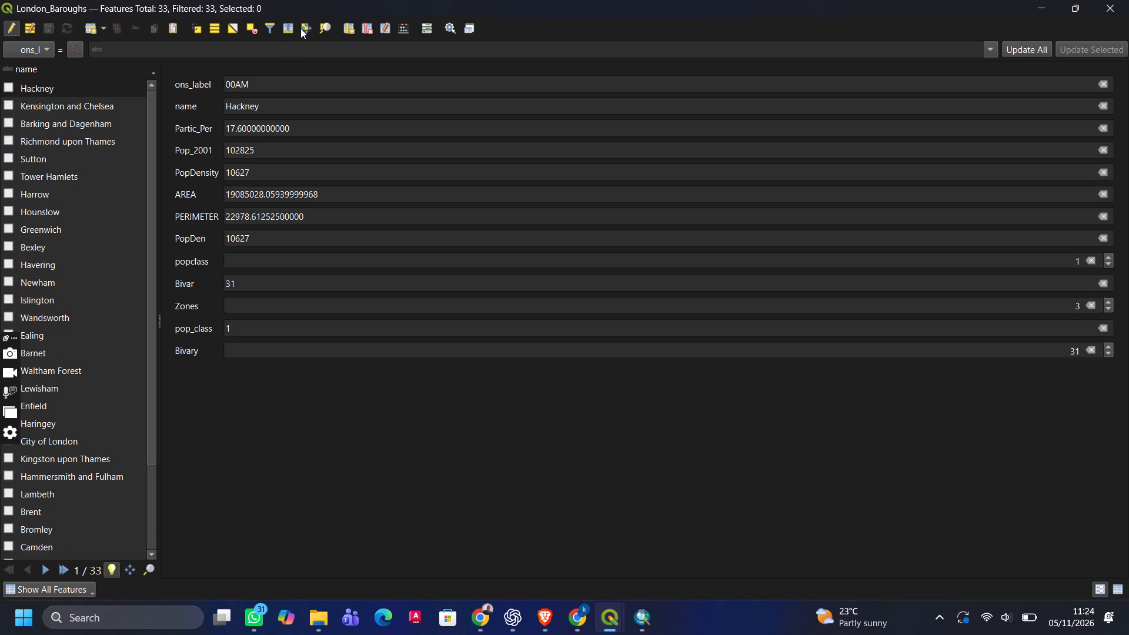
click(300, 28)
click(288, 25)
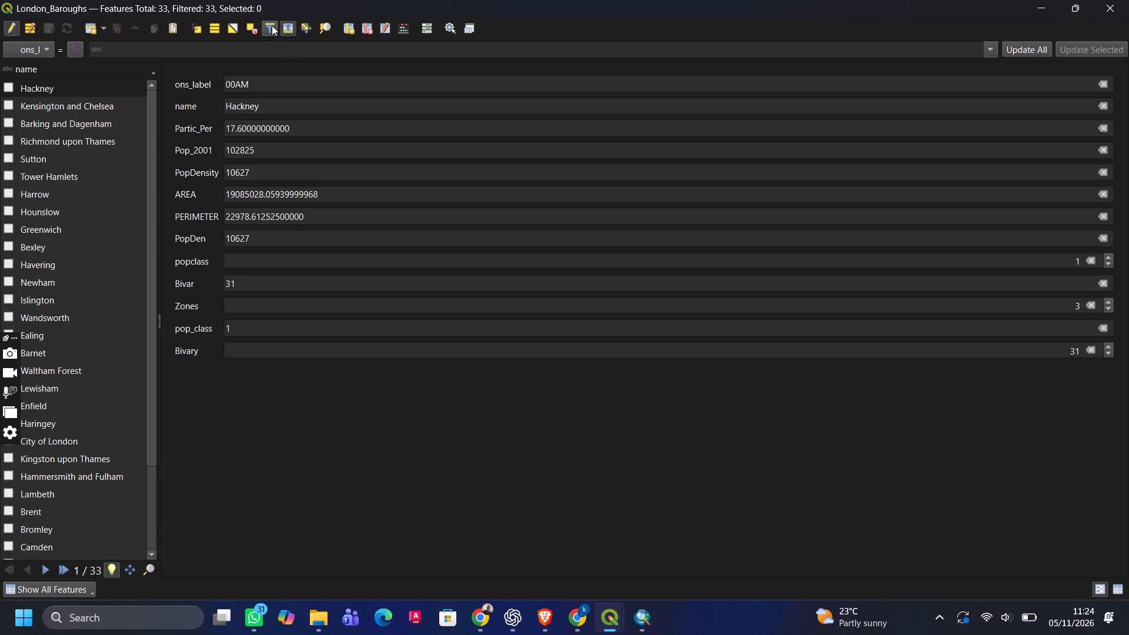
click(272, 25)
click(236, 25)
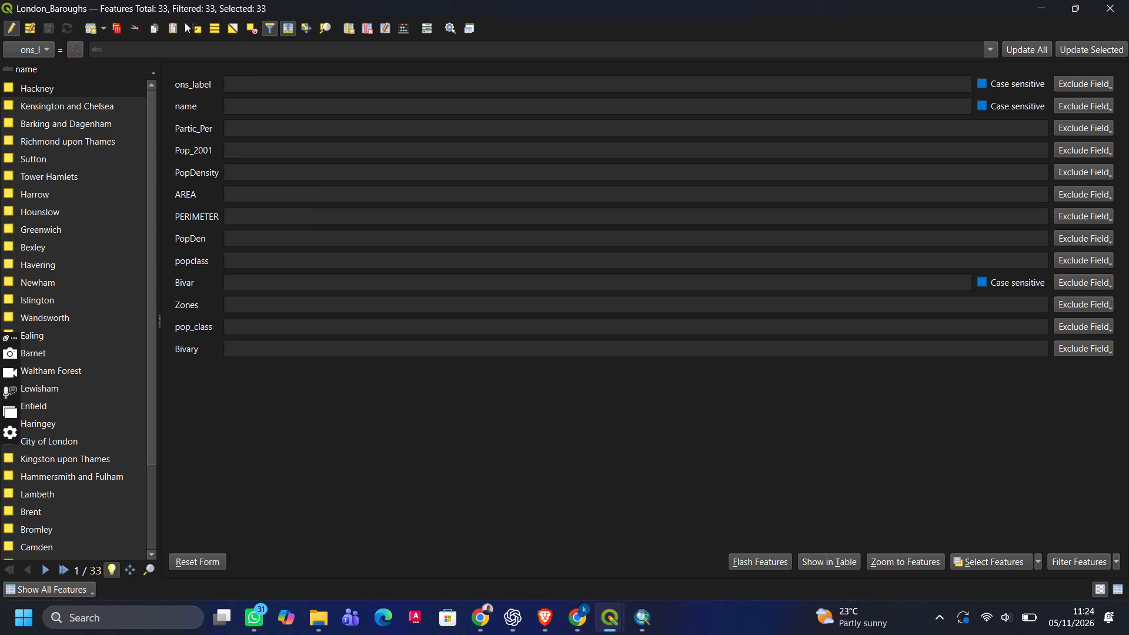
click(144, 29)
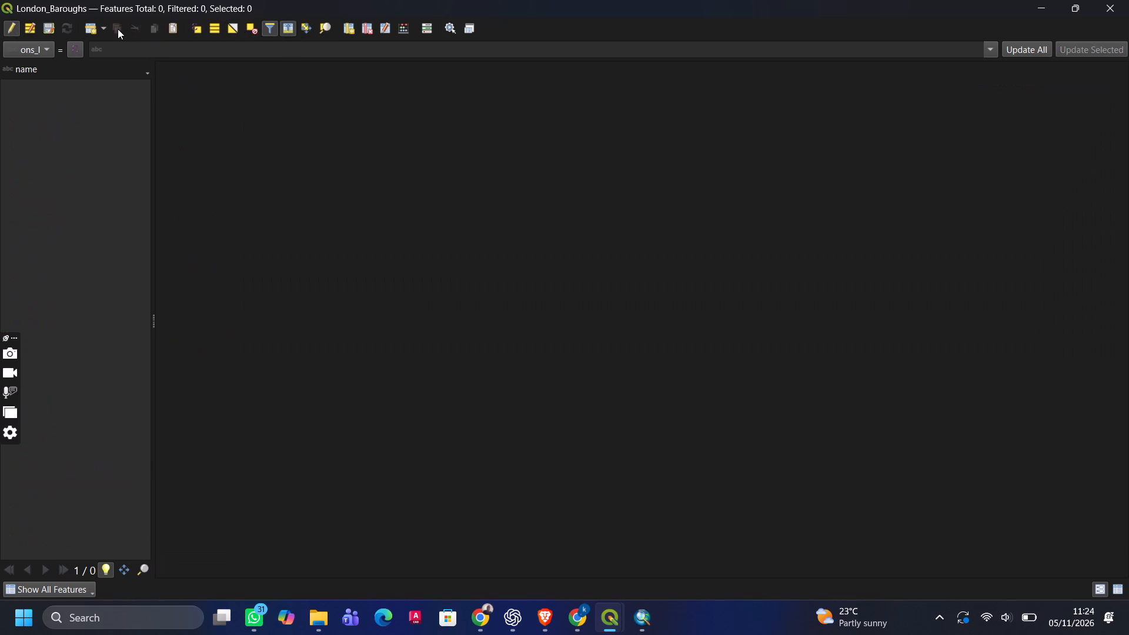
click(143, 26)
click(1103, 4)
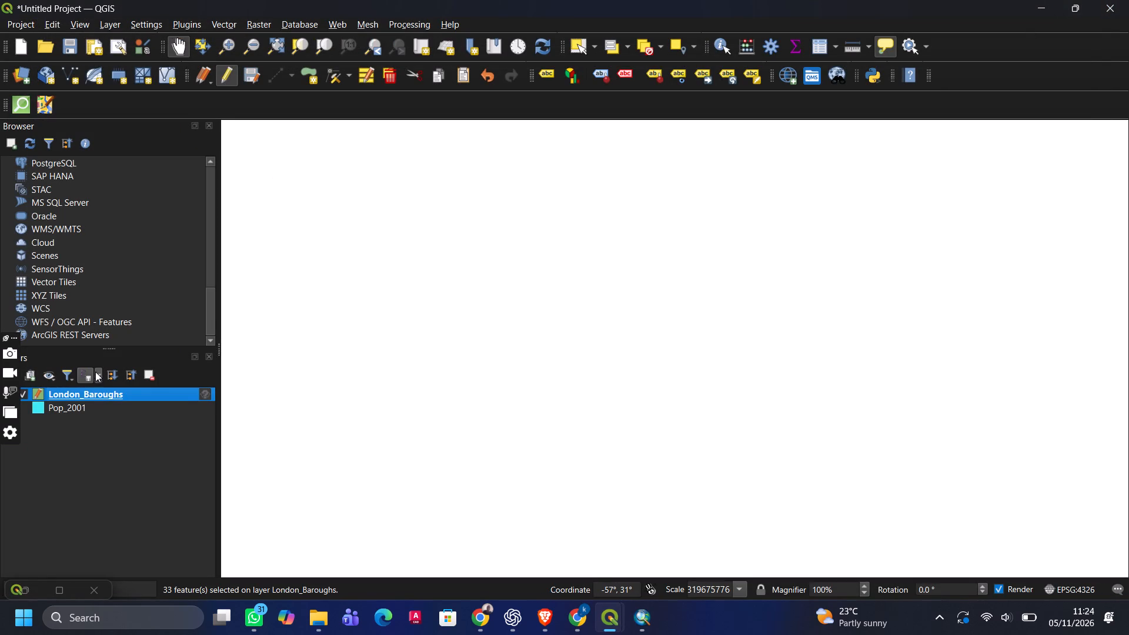
Close QGIS, discarding the London_Baroughs layer edits and the unsaved project.
click(1099, 0)
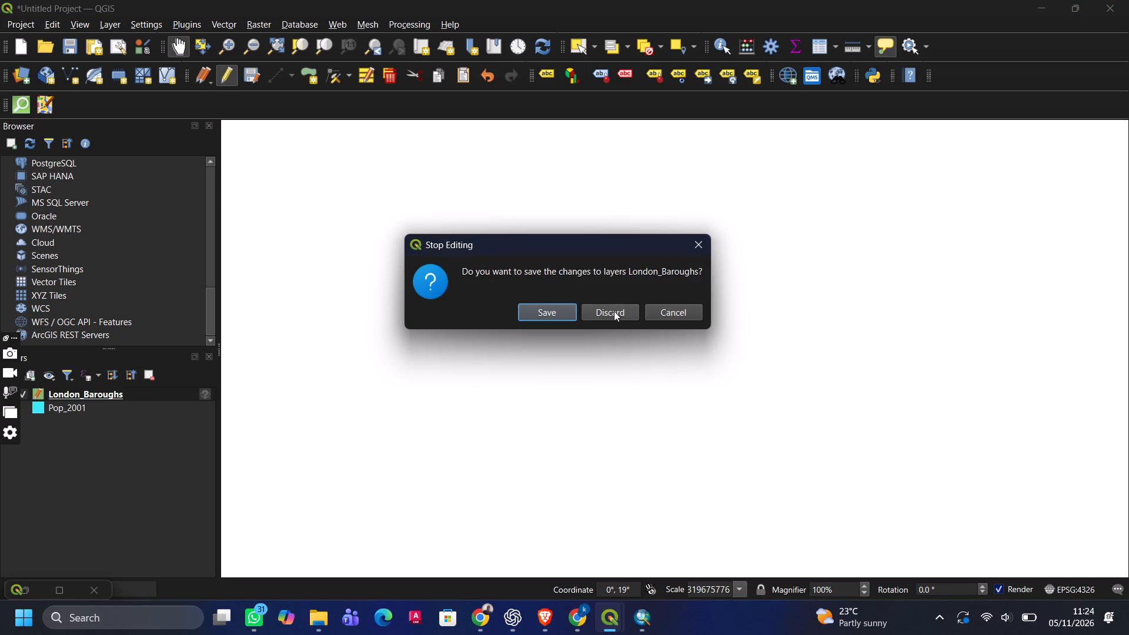
click(614, 311)
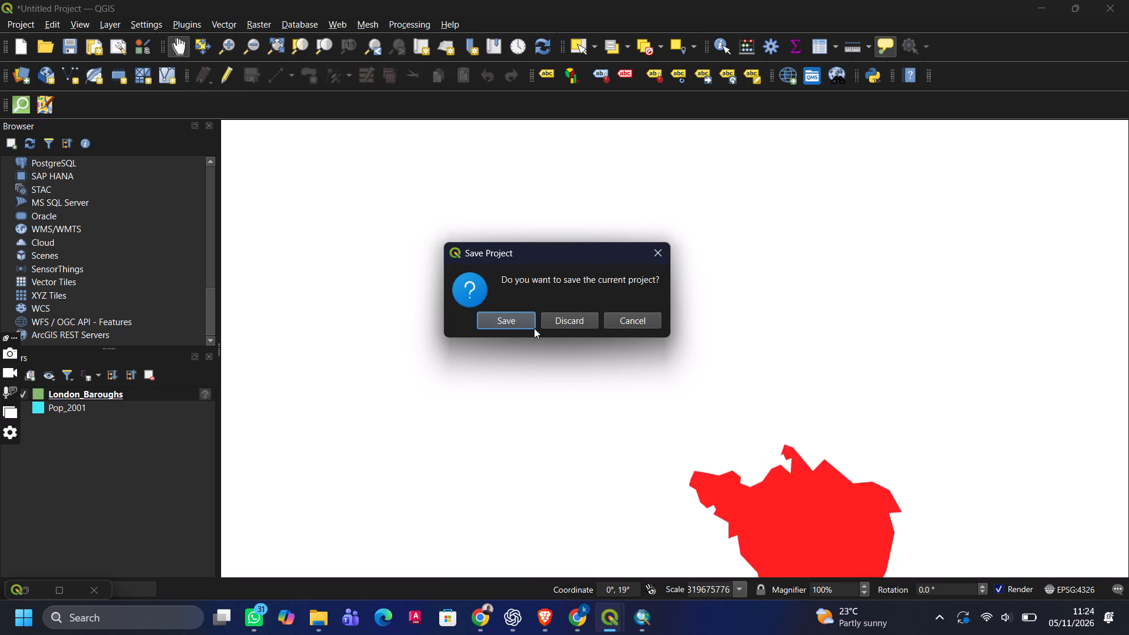
click(566, 316)
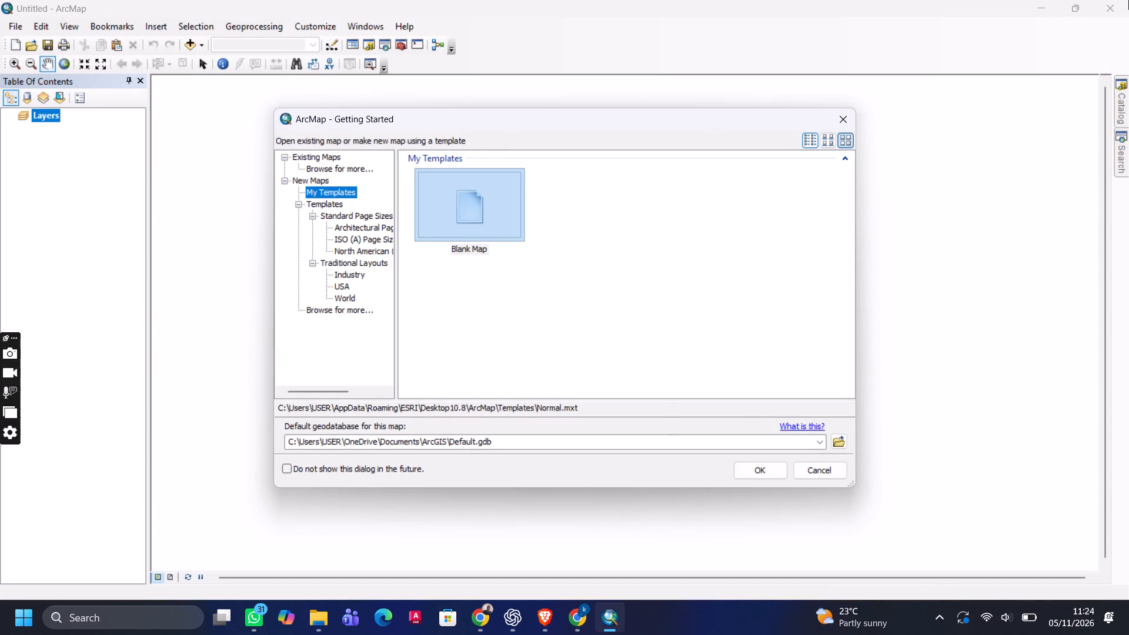
Dismiss ArcMap's Getting Started window and minimise ArcMap to reach the desktop.
drag(1036, 0, 840, 113)
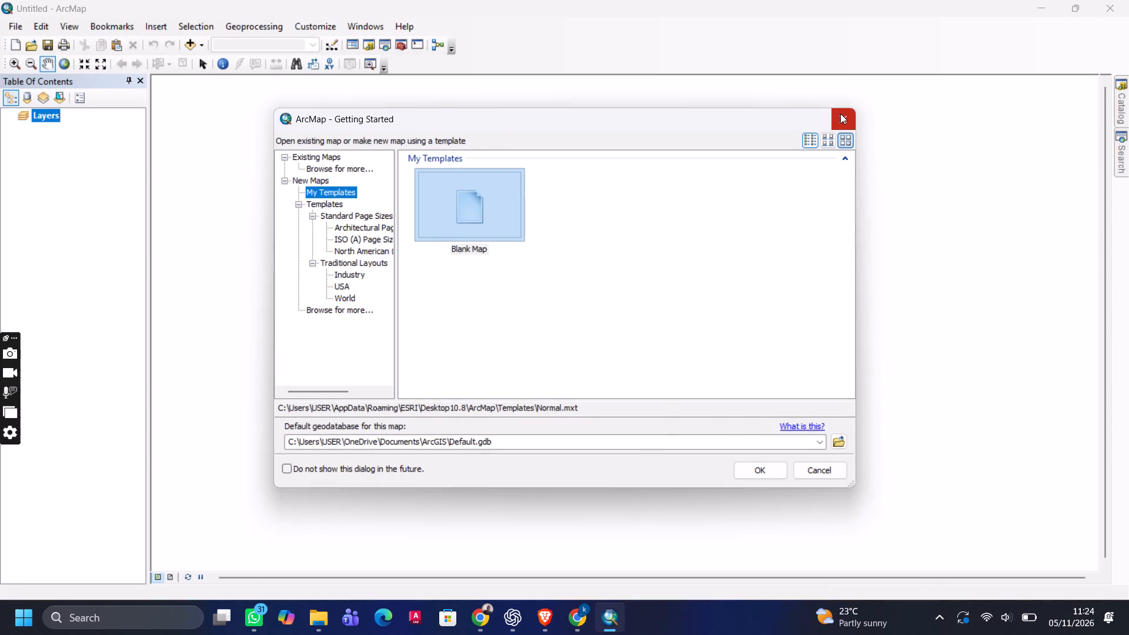
click(840, 113)
click(1037, 2)
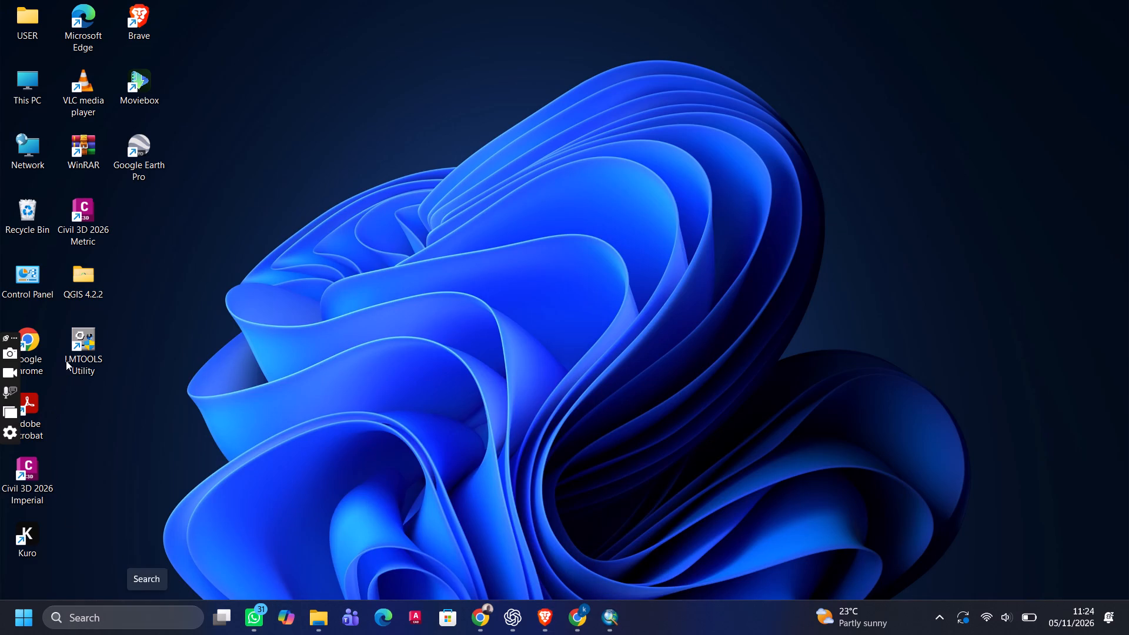
Launch QGIS Desktop 4.2.2 from the QGIS 4.2.2 folder on the desktop.
triple_click(83, 287)
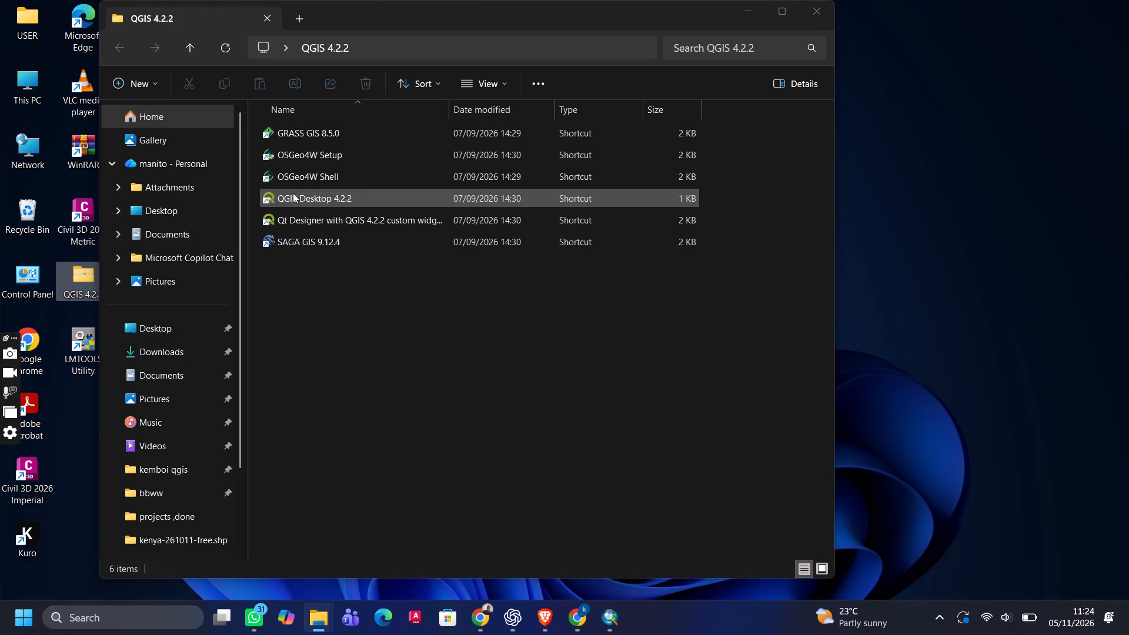
double_click(293, 193)
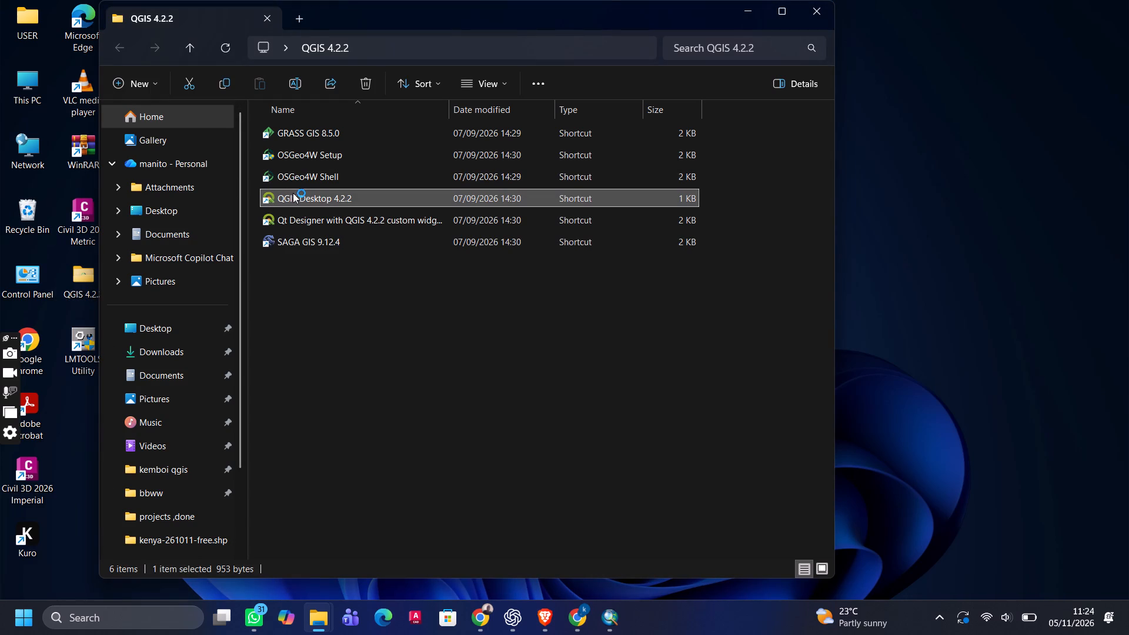